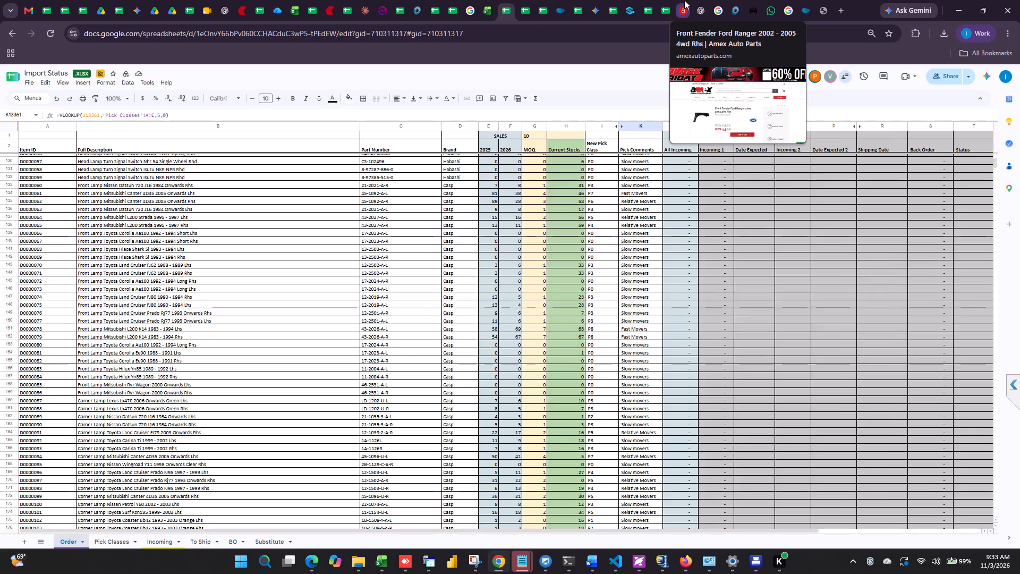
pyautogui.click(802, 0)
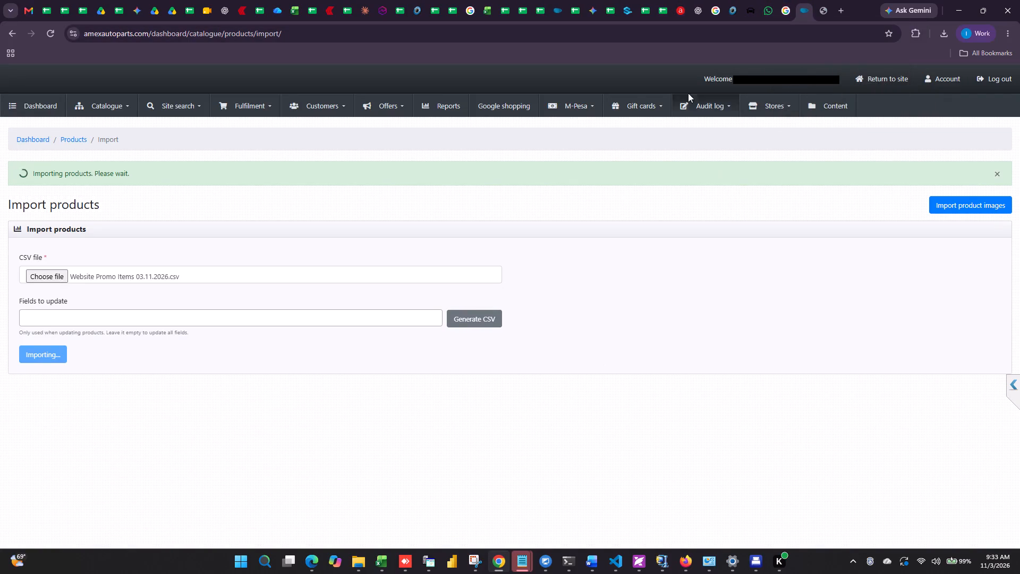
# Switch to Excel and place the Kerridge CS Report and P1-P4 High Value items workbooks side by side.
pyautogui.click(382, 557)
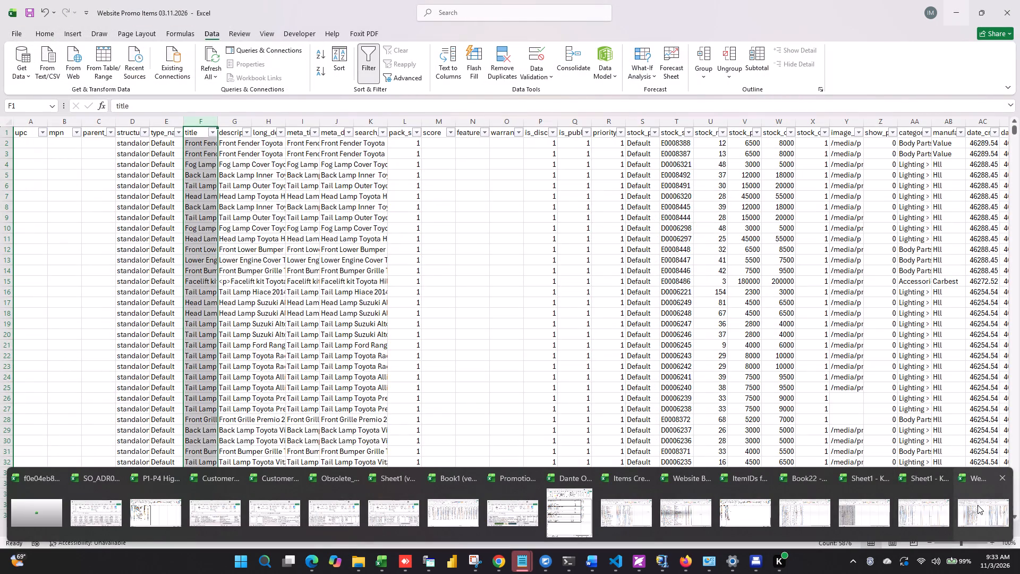
pyautogui.click(930, 512)
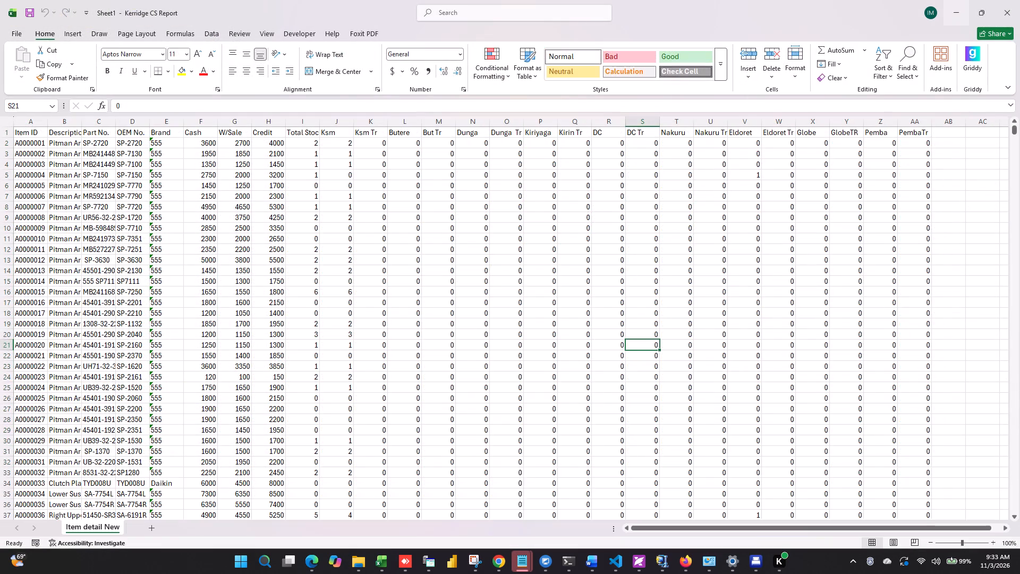
pyautogui.press('super+Right')
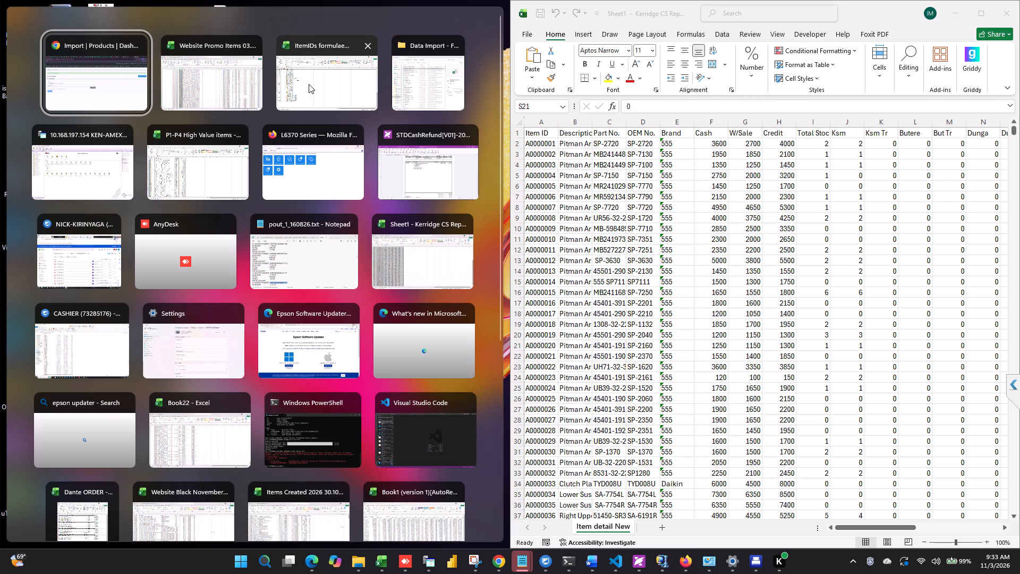
pyautogui.click(203, 188)
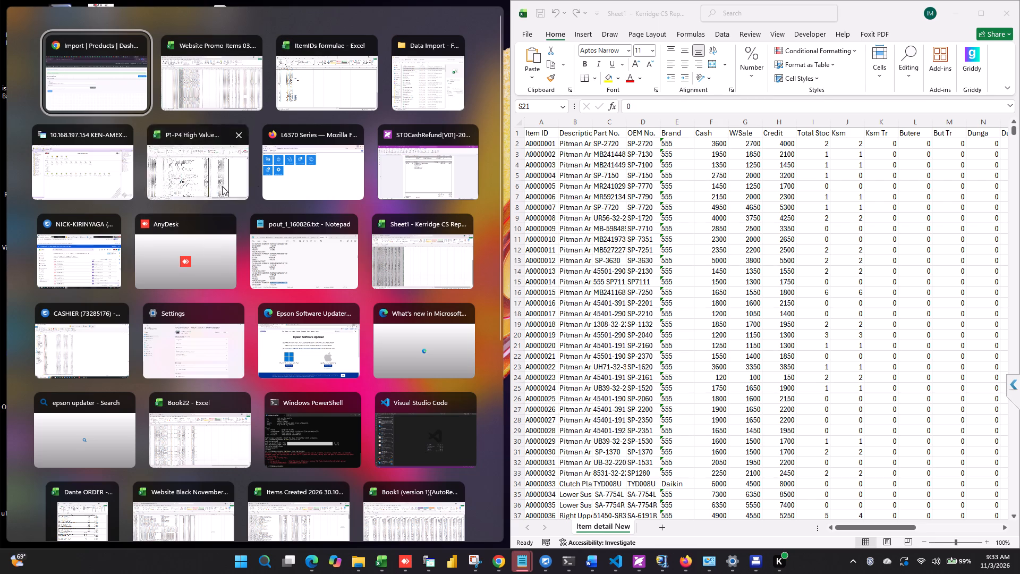
# Add a "Current Stock" header in G1 of the P1-P4 High Value items sheet and widen column G to fit.
pyautogui.click(426, 135)
pyautogui.write('Current Sto')
pyautogui.write('ck')
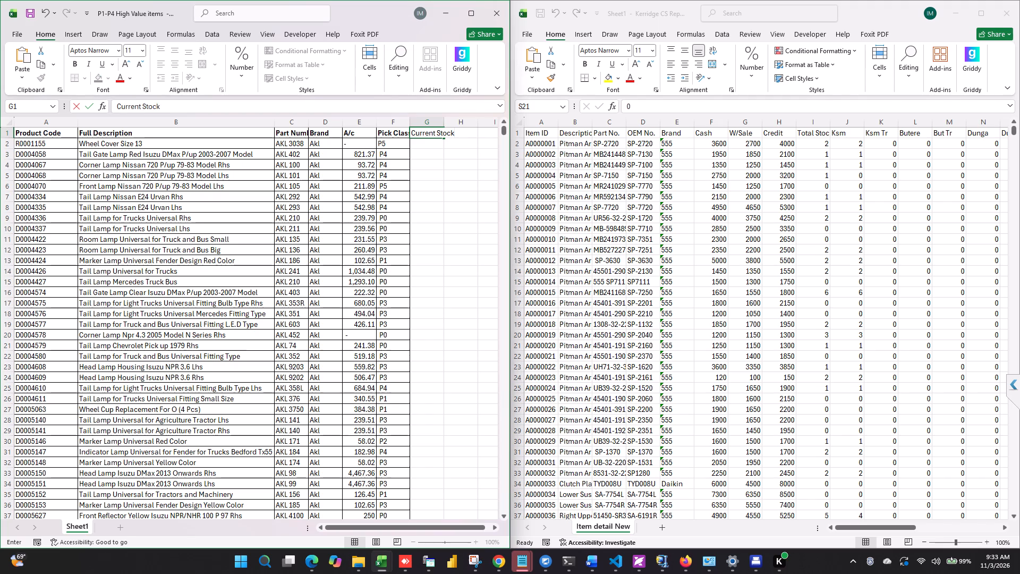
pyautogui.click(421, 165)
pyautogui.moveTo(443, 121); pyautogui.dragTo(464, 125)
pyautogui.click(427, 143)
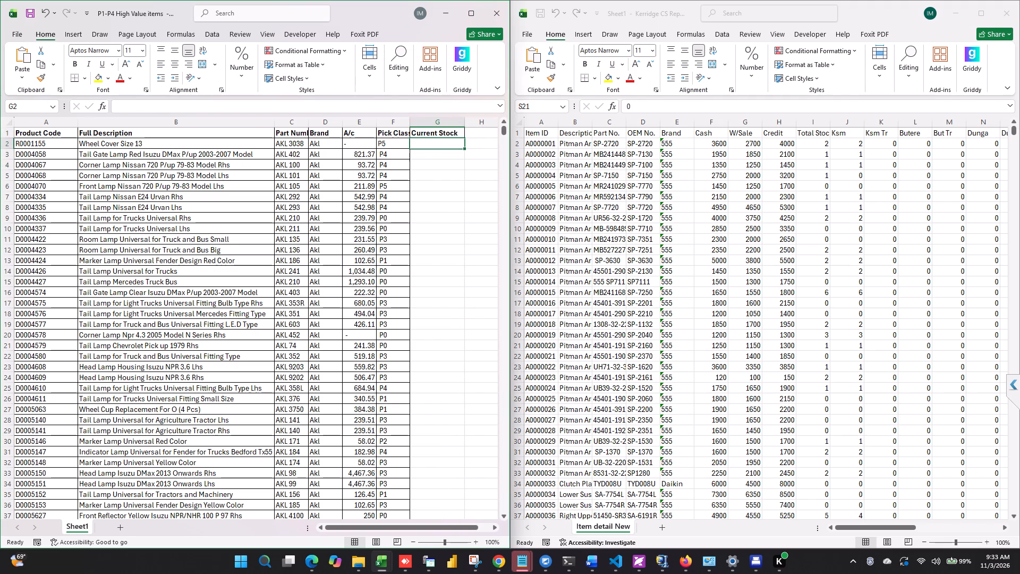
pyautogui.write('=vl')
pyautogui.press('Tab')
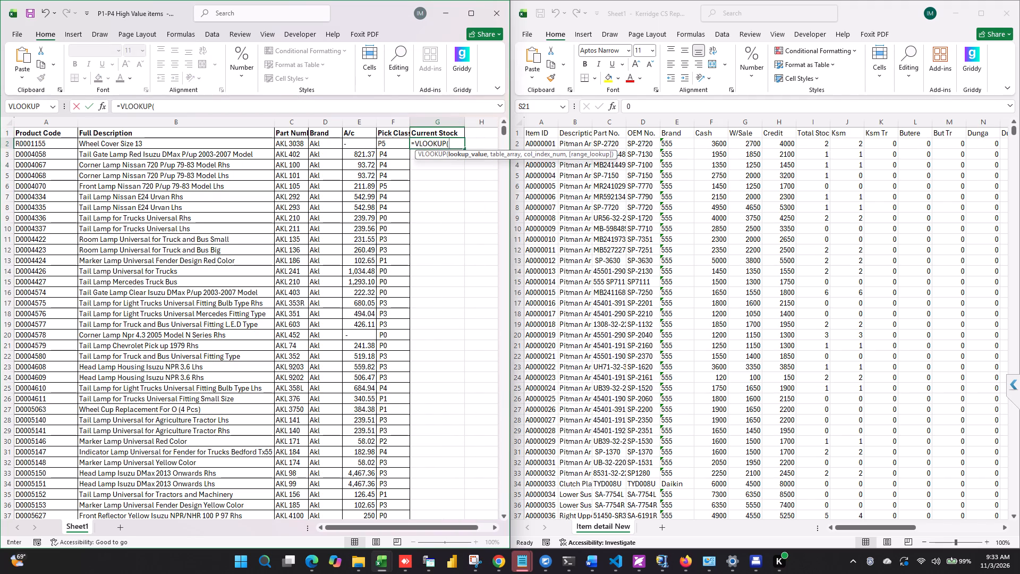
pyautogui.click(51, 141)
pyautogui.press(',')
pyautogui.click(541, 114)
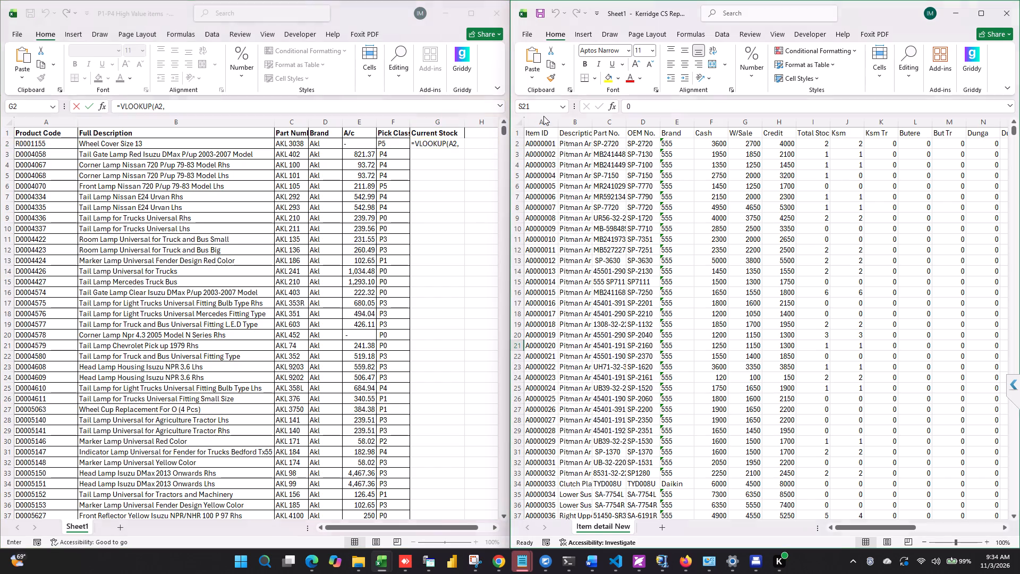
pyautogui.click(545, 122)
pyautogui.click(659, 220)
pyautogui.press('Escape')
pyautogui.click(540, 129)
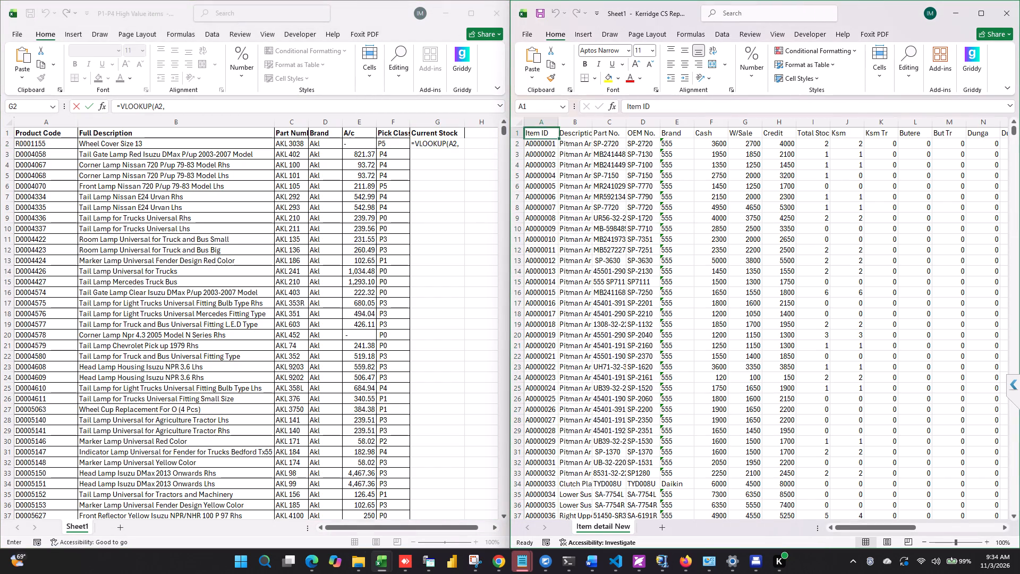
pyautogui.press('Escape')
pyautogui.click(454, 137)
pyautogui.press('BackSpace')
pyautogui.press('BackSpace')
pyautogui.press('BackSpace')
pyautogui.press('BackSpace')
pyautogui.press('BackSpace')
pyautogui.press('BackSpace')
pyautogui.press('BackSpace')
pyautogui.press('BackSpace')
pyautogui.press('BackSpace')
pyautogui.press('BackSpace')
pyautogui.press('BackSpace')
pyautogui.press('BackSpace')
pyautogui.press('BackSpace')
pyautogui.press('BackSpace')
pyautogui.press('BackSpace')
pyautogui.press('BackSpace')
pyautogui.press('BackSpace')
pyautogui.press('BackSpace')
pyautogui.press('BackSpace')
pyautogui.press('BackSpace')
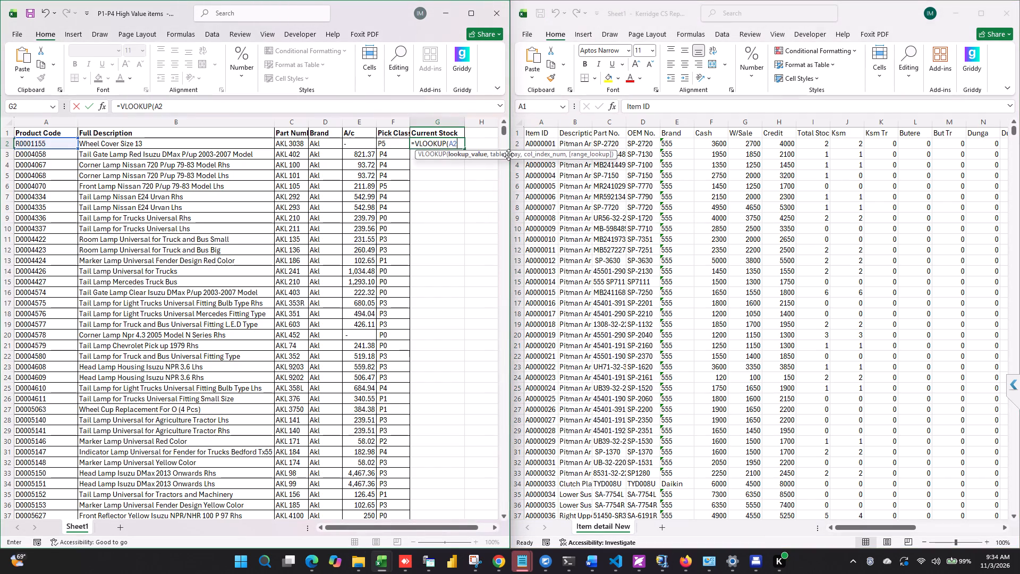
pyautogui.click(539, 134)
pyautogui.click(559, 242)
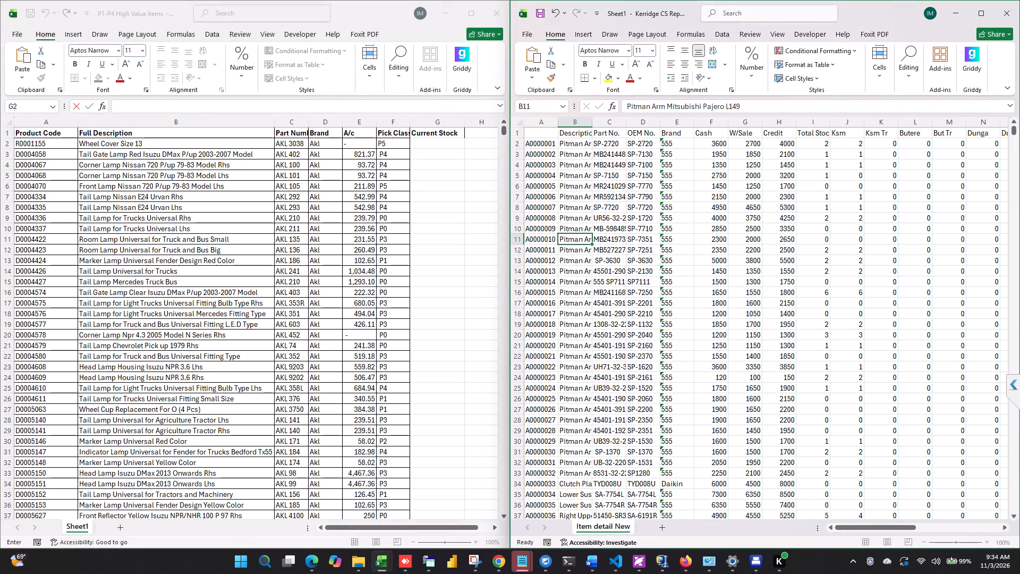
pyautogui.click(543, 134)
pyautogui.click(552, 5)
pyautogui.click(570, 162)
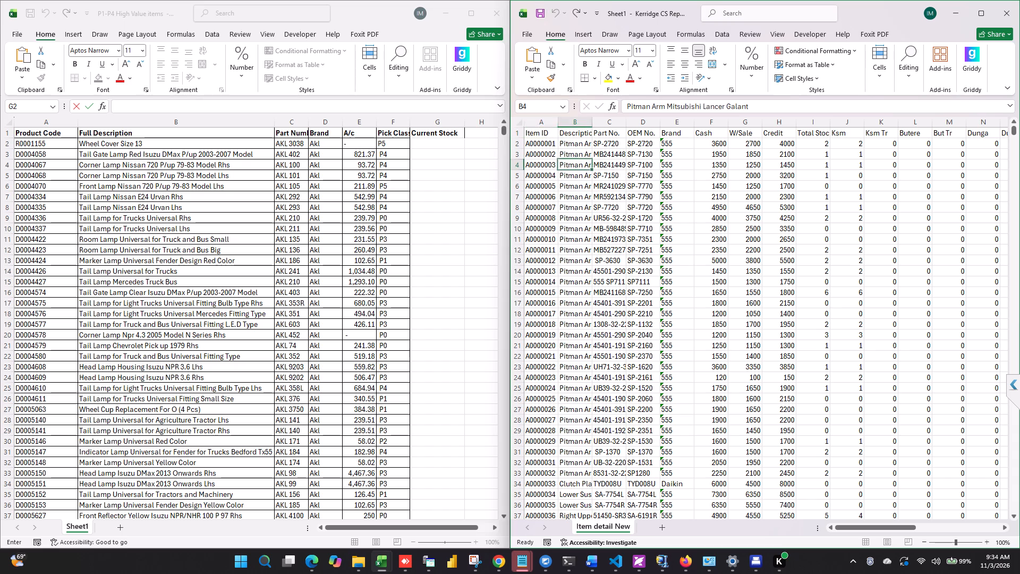
# Copy all data from the Kerridge CS Report's Item detail New sheet into a new sheet of P1-P4 High Value items.
pyautogui.click(541, 134)
pyautogui.hotkey('ctrl', 'a')
pyautogui.hotkey('ctrl', 'c')
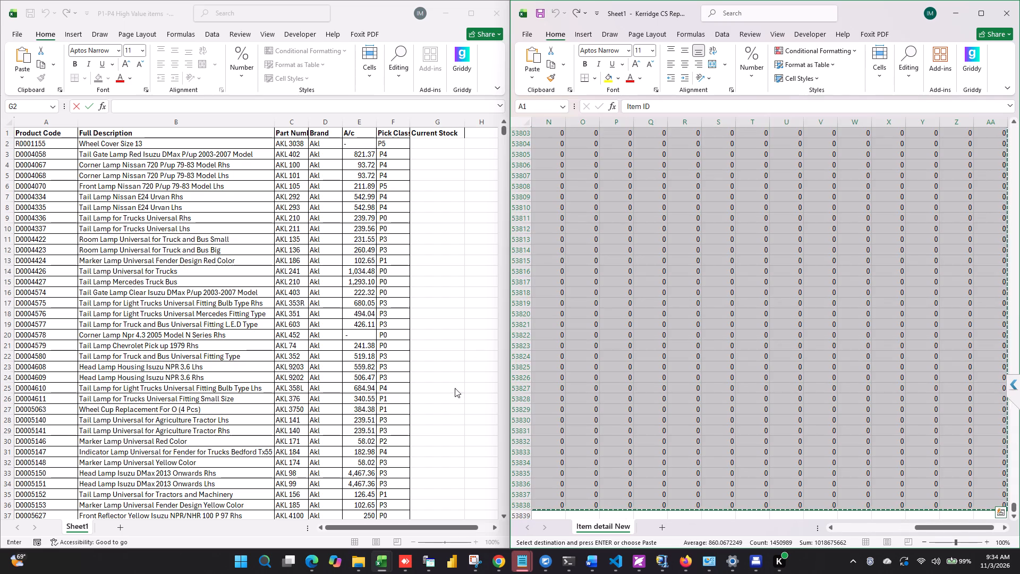
pyautogui.doubleClick(118, 522)
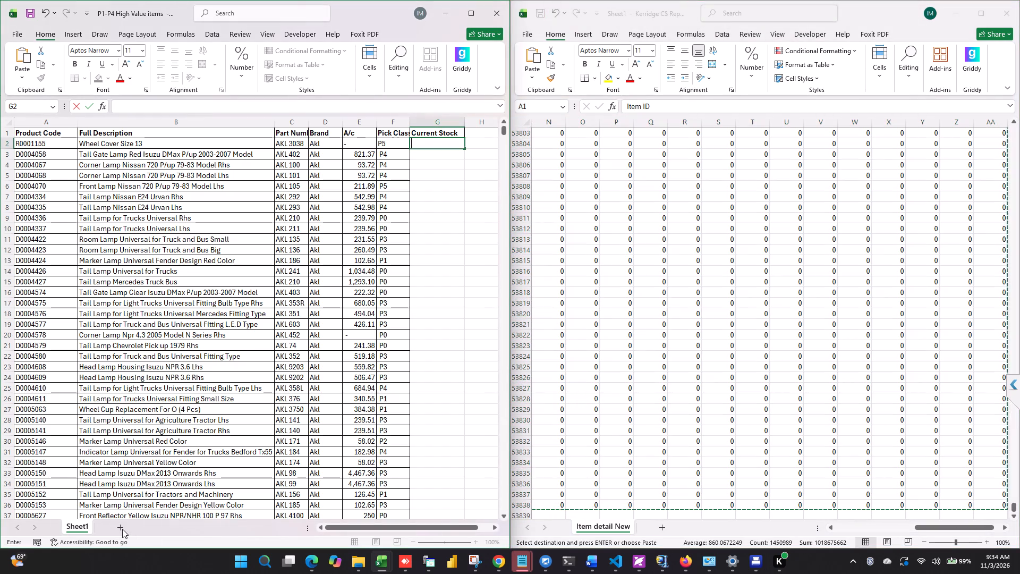
pyautogui.click(122, 529)
pyautogui.click(471, 310)
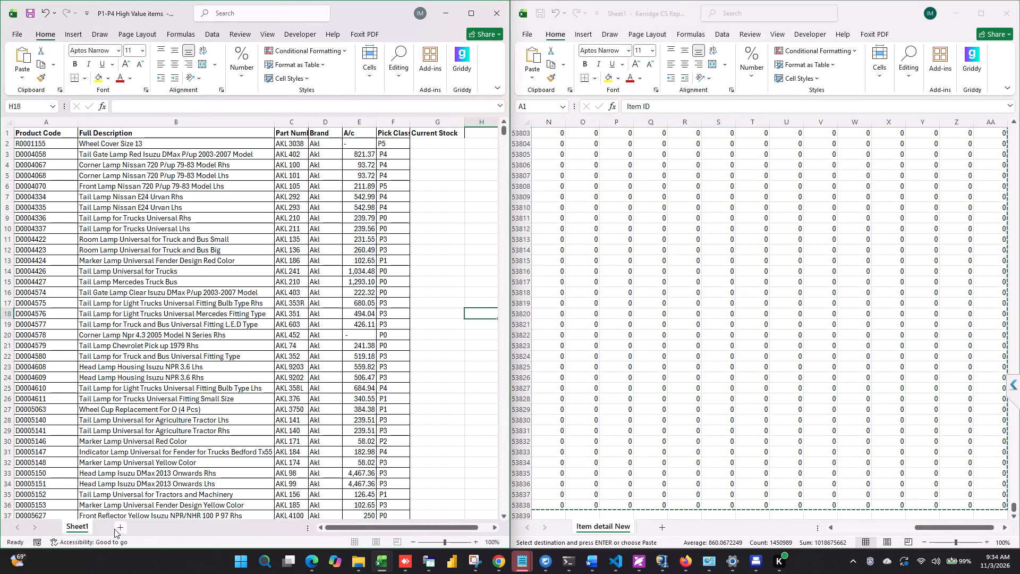
pyautogui.click(114, 529)
pyautogui.hotkey('ctrl', 'v')
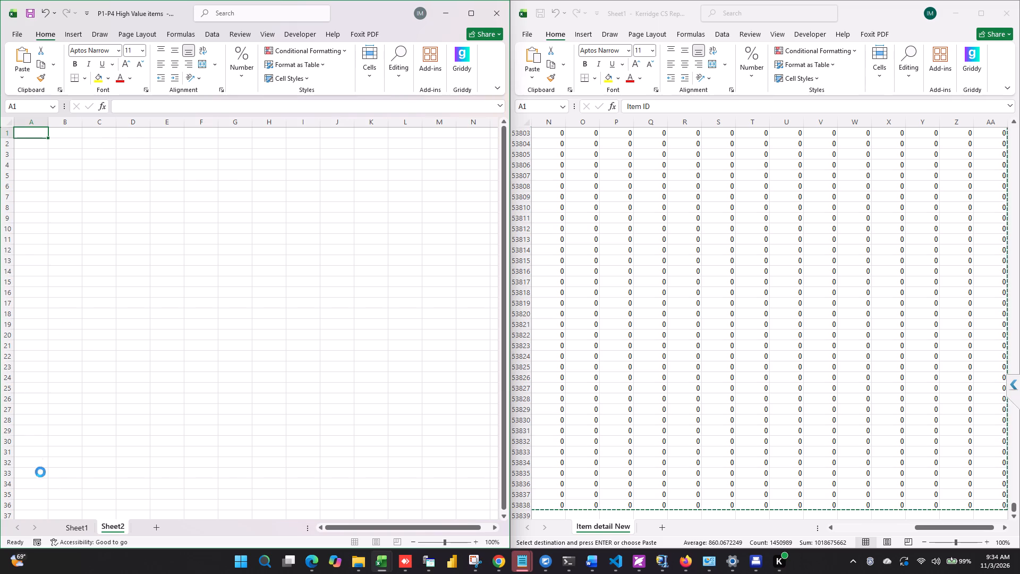
# In Sheet1 cell G2 of the maximized workbook, enter =VLOOKUP(A2,Sheet2!A:I,9,0) to pull in the total stock.
pyautogui.click(472, 7)
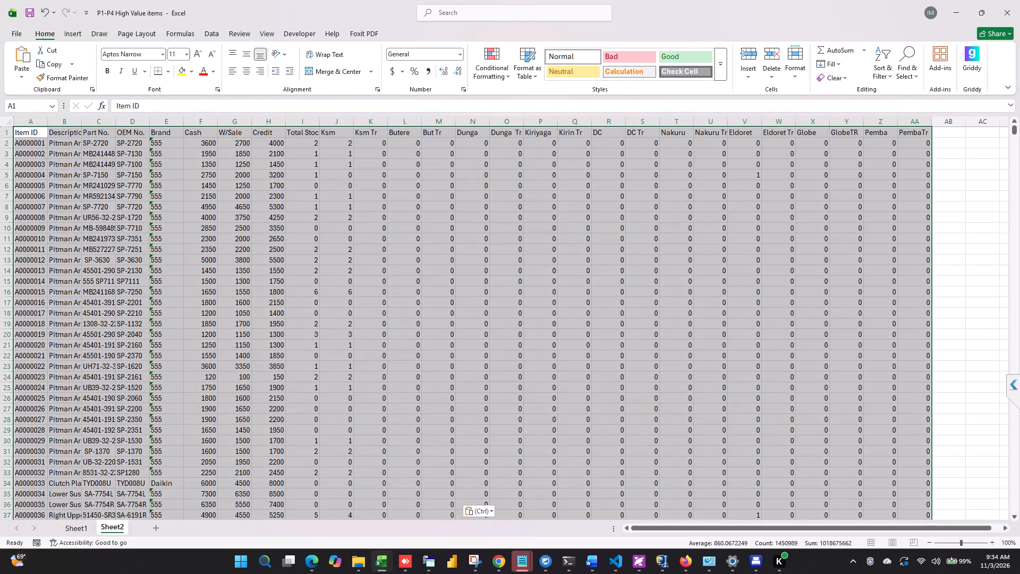
pyautogui.click(81, 530)
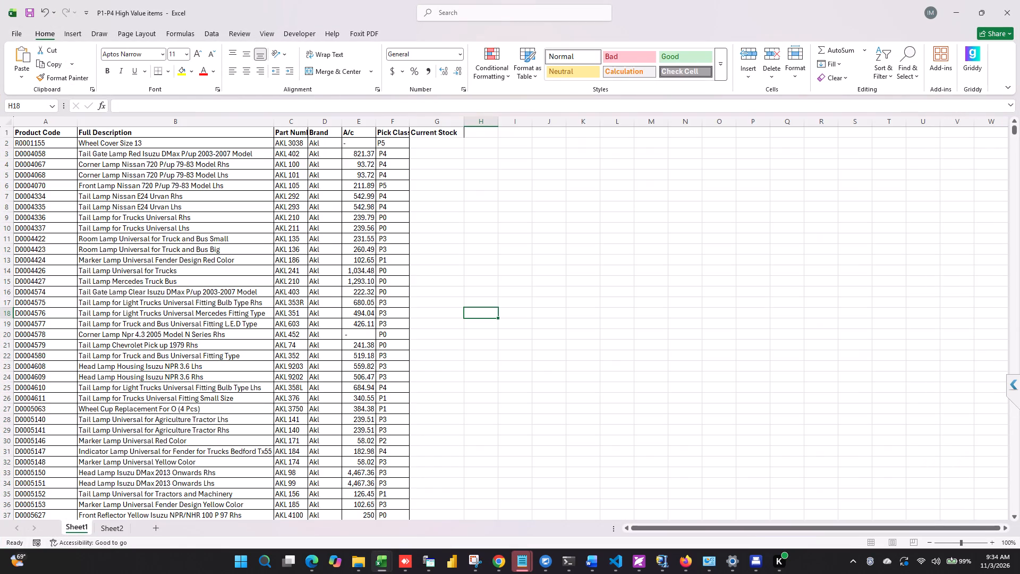
pyautogui.click(441, 147)
pyautogui.write('=vl')
pyautogui.press('Tab')
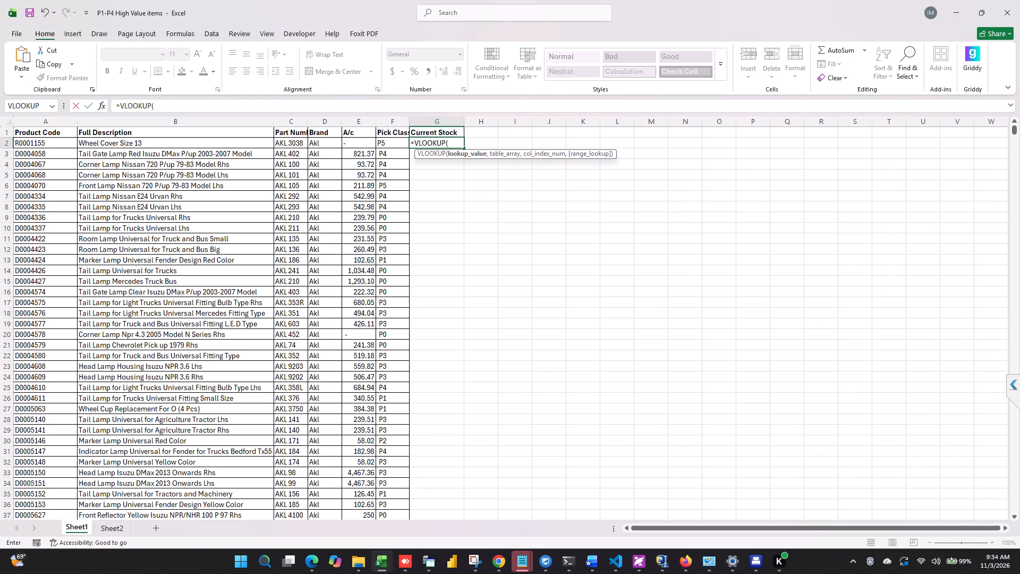
pyautogui.click(34, 142)
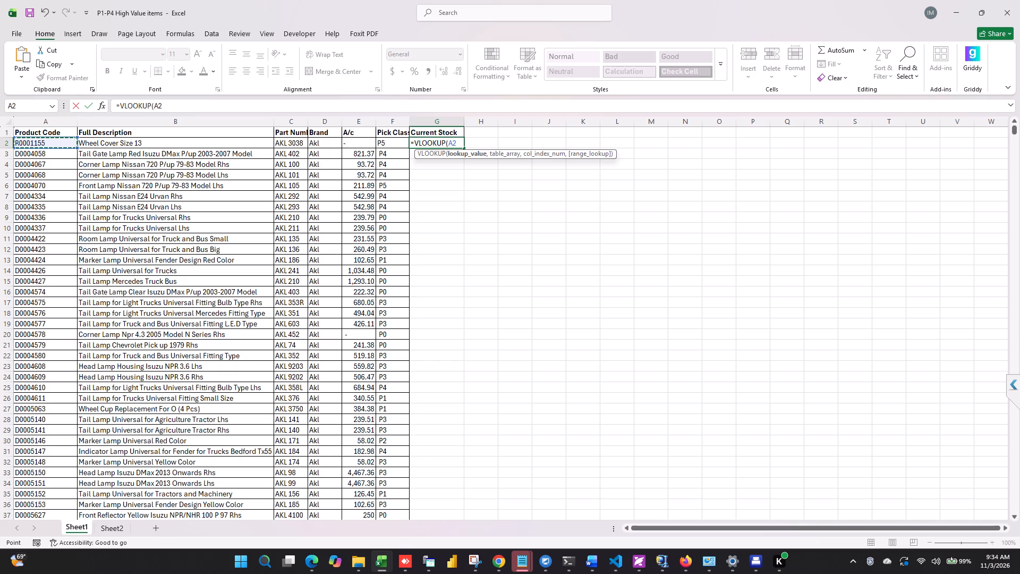
pyautogui.press(',')
pyautogui.click(113, 528)
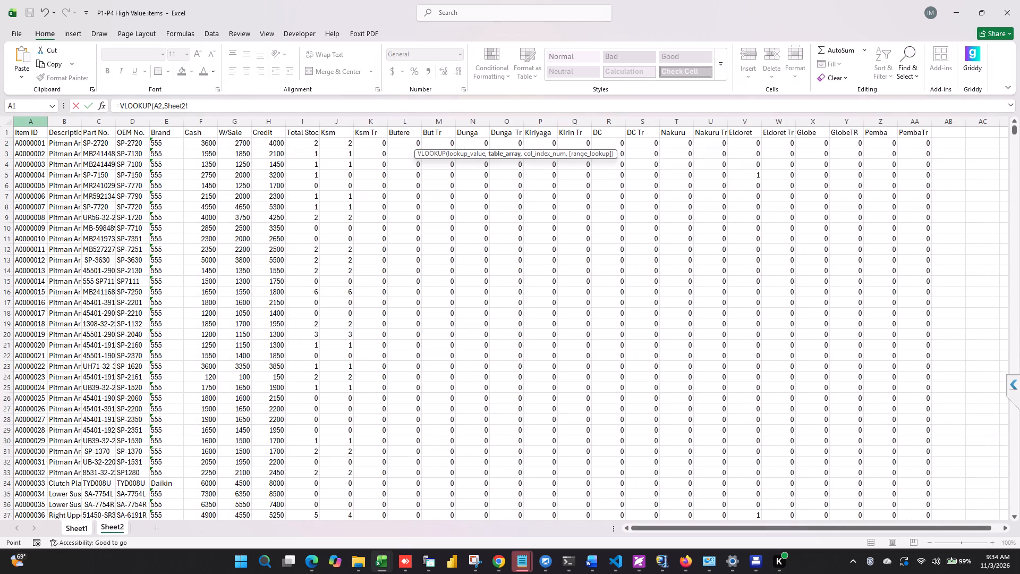
pyautogui.moveTo(36, 121); pyautogui.dragTo(306, 134)
pyautogui.press(',')
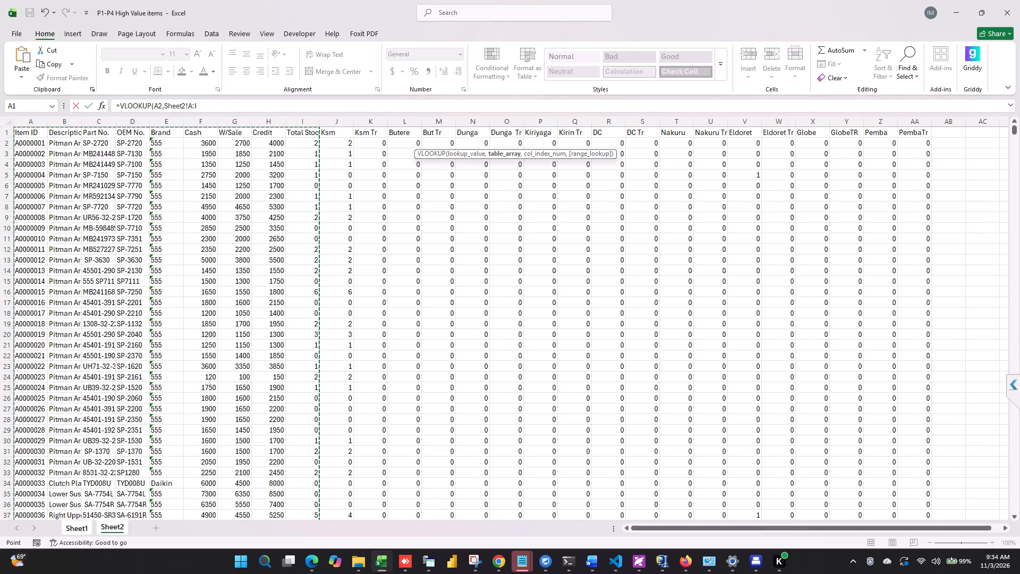
pyautogui.write('9,0')
pyautogui.press('Return')
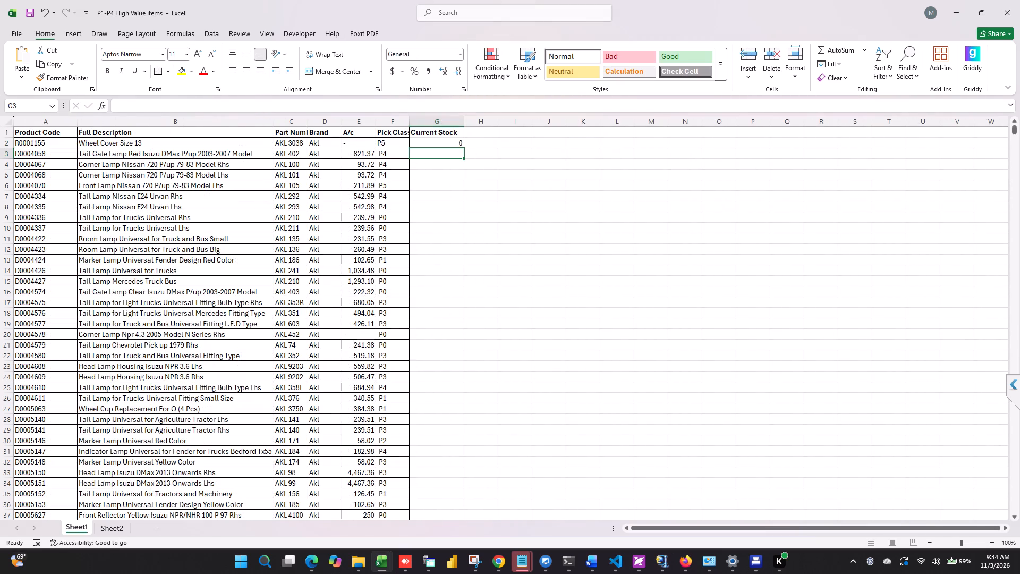
# Fill the G2 lookup formula down the Current Stock column for all product rows.
pyautogui.click(445, 142)
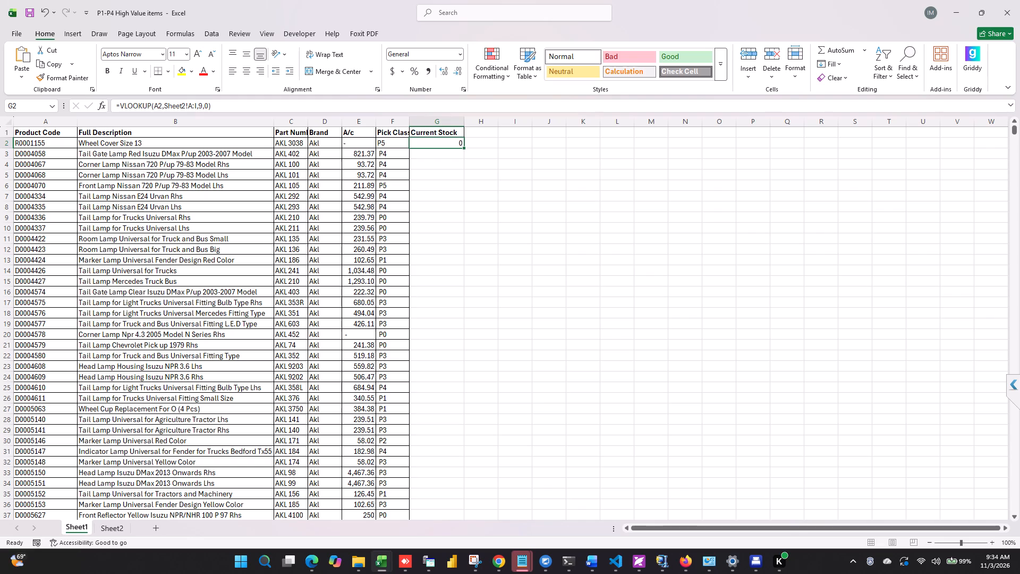
pyautogui.doubleClick(464, 149)
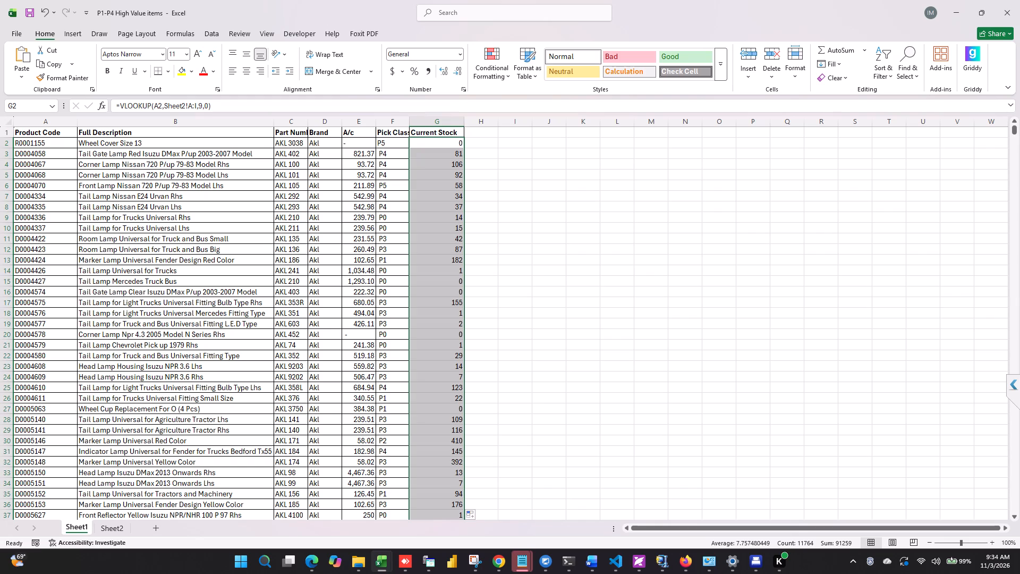
pyautogui.scroll(7, 673, 378)
pyautogui.click(562, 197)
# Add filters to the header row and show only rows with Current Stock values -3, -2, -1 and 0.
pyautogui.click(448, 136)
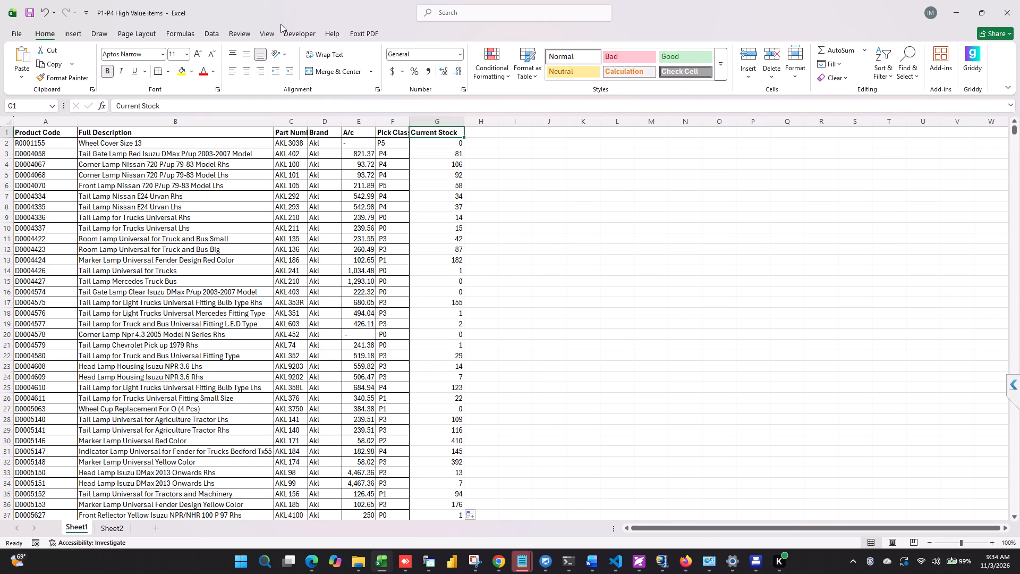
pyautogui.click(205, 31)
pyautogui.click(368, 61)
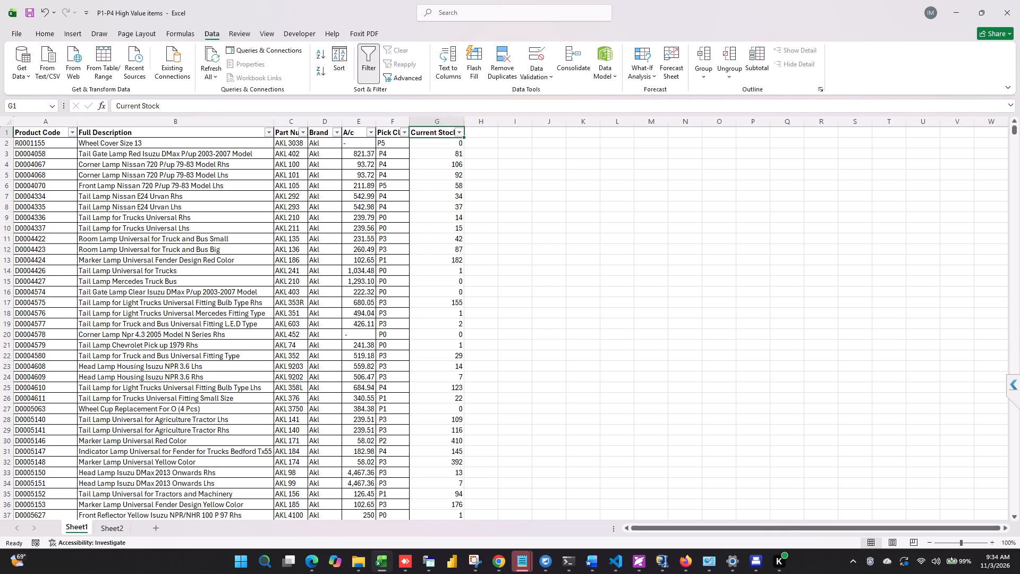
pyautogui.click(460, 134)
pyautogui.click(369, 272)
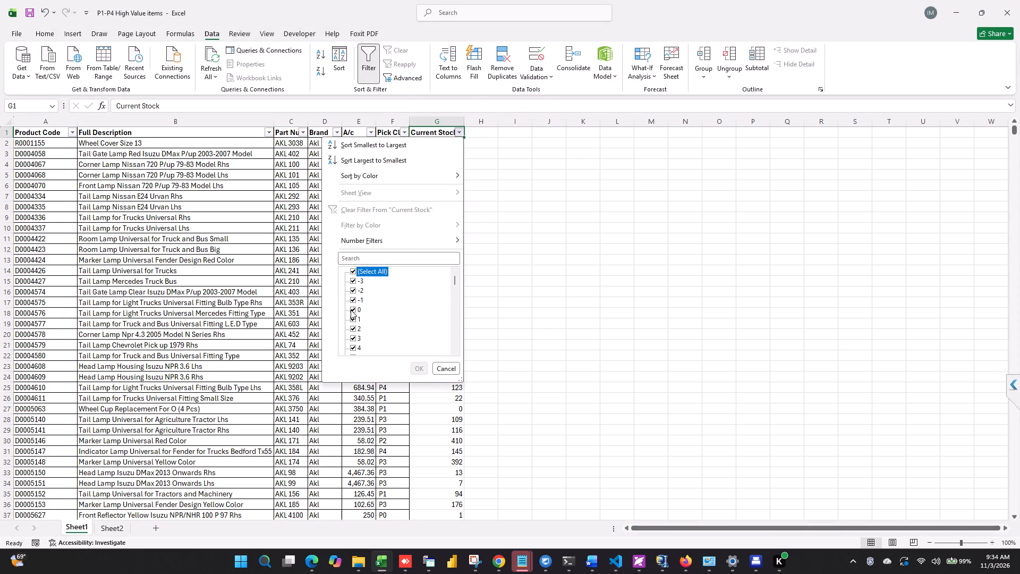
pyautogui.click(351, 309)
pyautogui.click(353, 300)
pyautogui.click(353, 300)
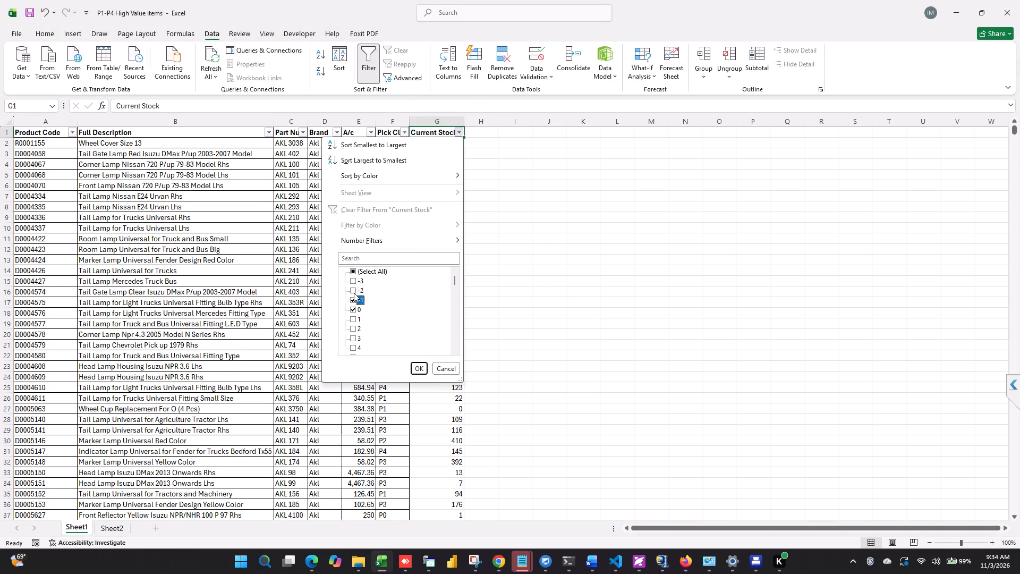
pyautogui.click(355, 290)
pyautogui.click(353, 277)
pyautogui.click(355, 279)
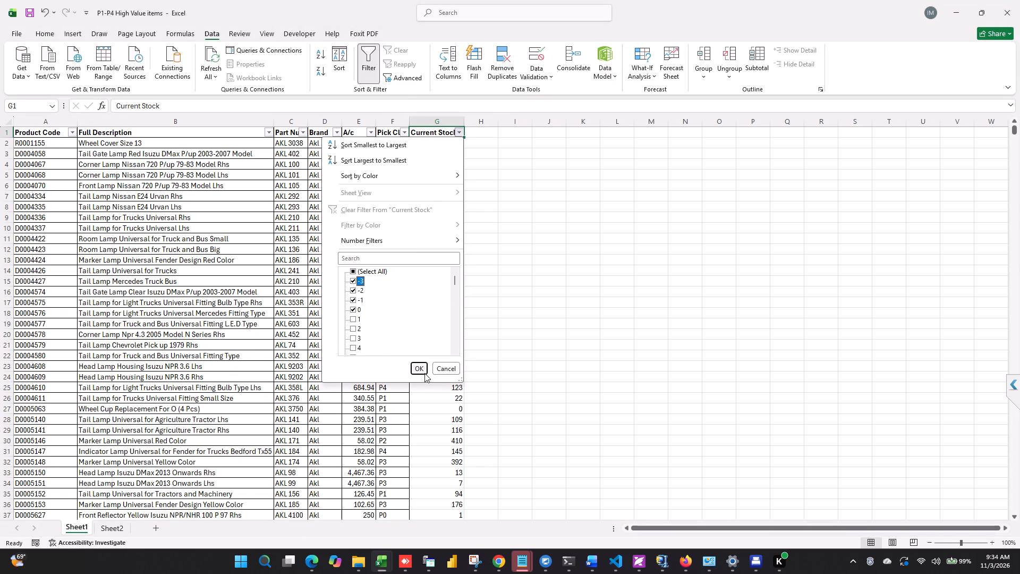
pyautogui.click(423, 370)
pyautogui.click(708, 281)
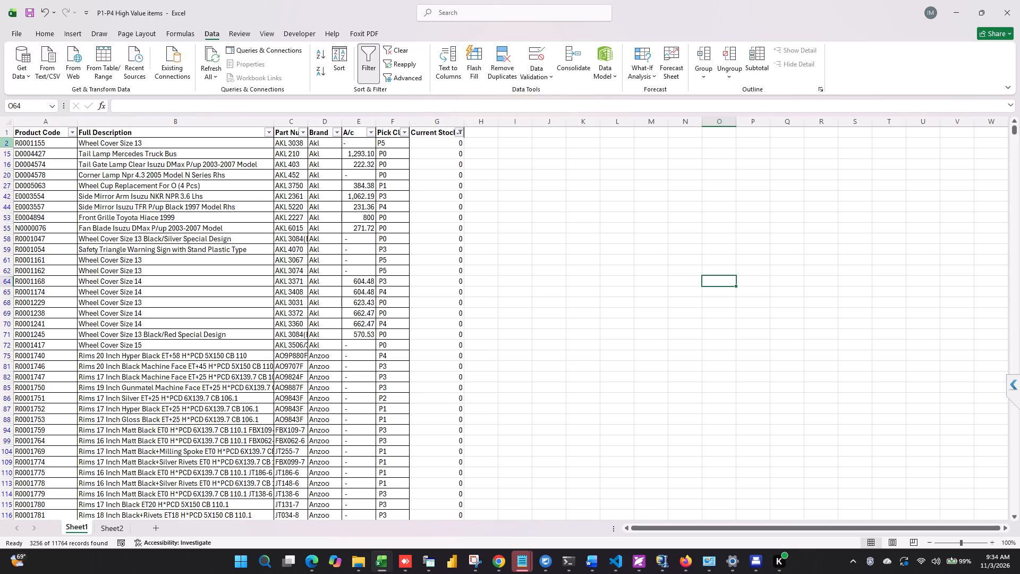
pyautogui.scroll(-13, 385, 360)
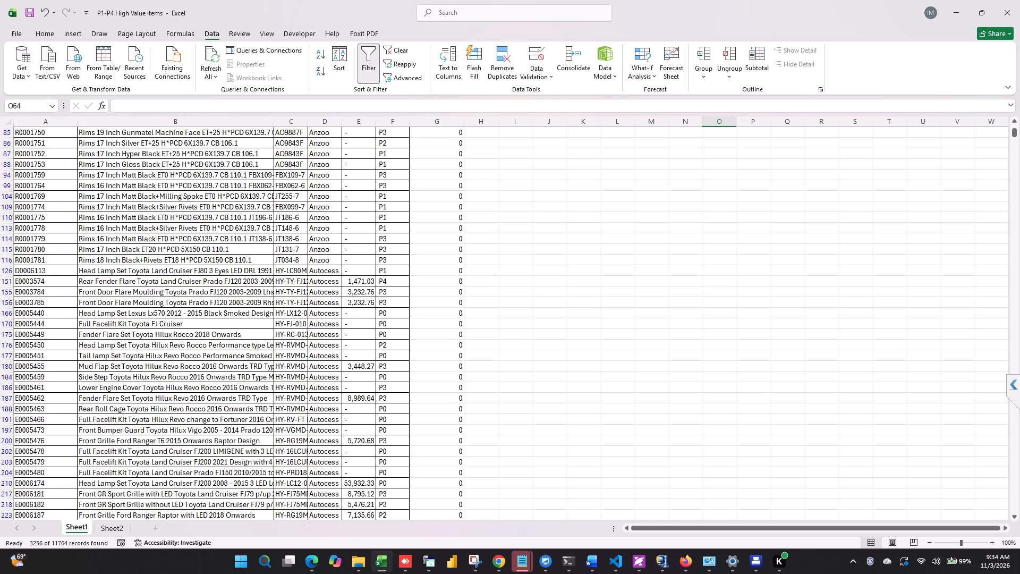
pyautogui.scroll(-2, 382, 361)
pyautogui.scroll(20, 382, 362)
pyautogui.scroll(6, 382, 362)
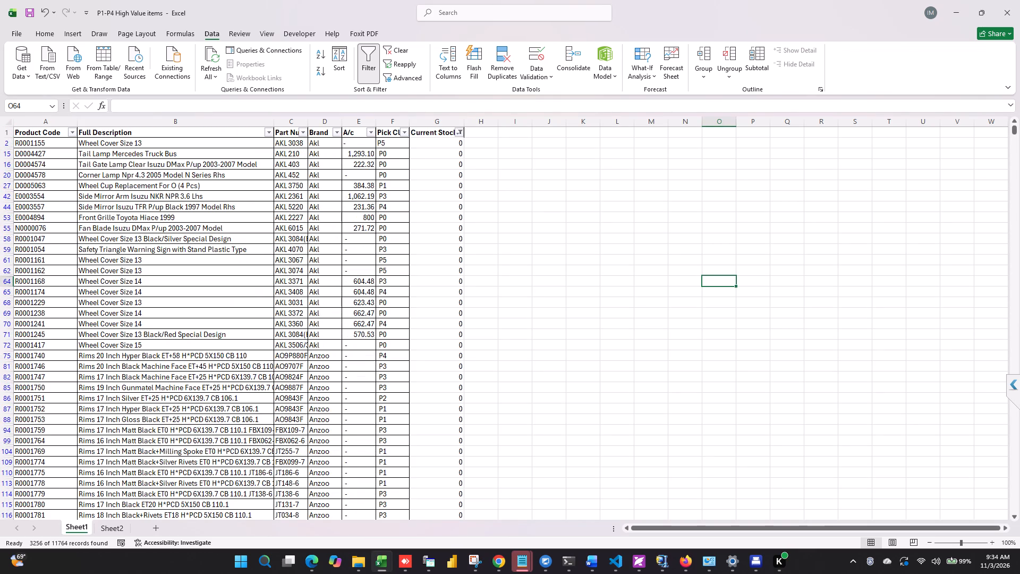
# Delete all the filtered product rows with zero or negative Current Stock, and clear the filter to show the remaining rows.
pyautogui.click(6, 143)
pyautogui.hotkey('ctrl', 'shift', 'Down')
pyautogui.hotkey('ctrl', '-')
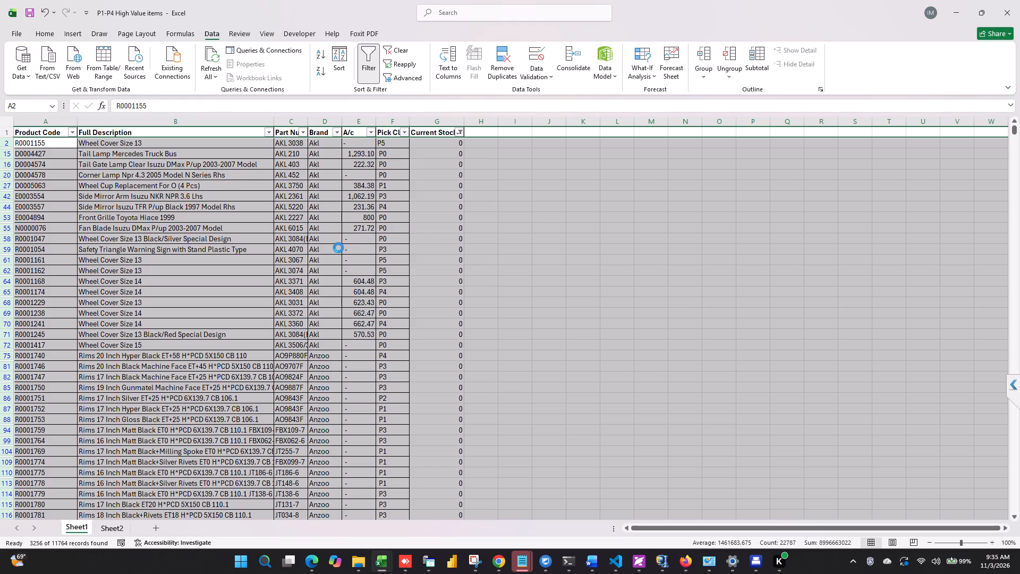
pyautogui.scroll(-6, 338, 248)
pyautogui.scroll(3, 338, 249)
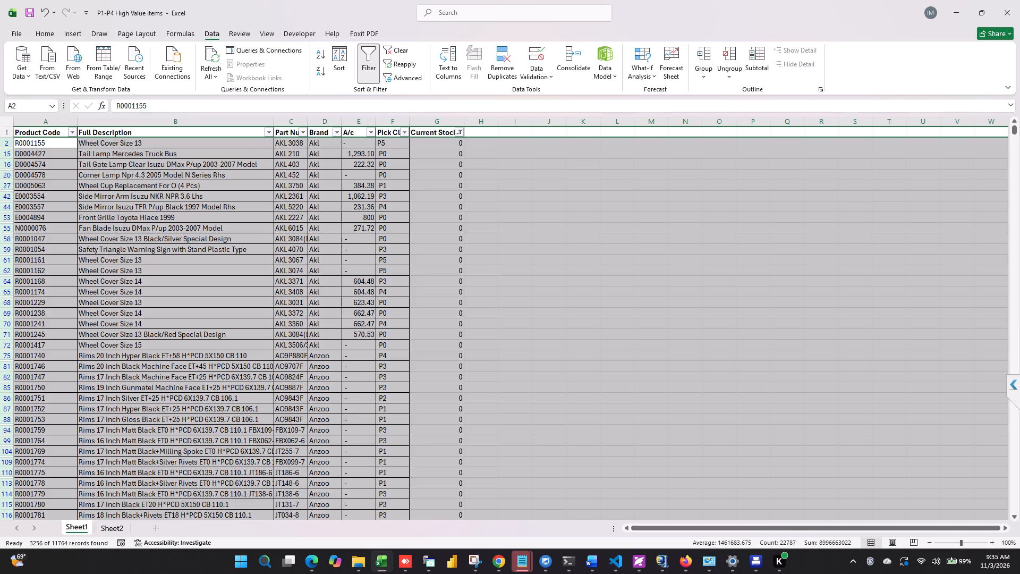
pyautogui.scroll(3, 338, 249)
pyautogui.click(338, 249)
pyautogui.click(395, 55)
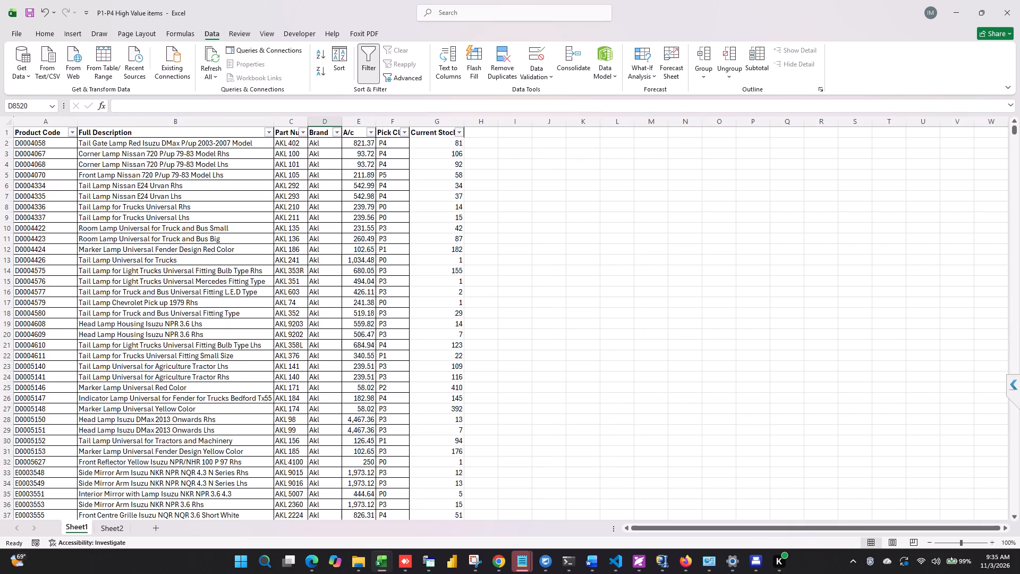
# Apply all borders to the Current Stock column from its header down to the last product row.
pyautogui.click(439, 132)
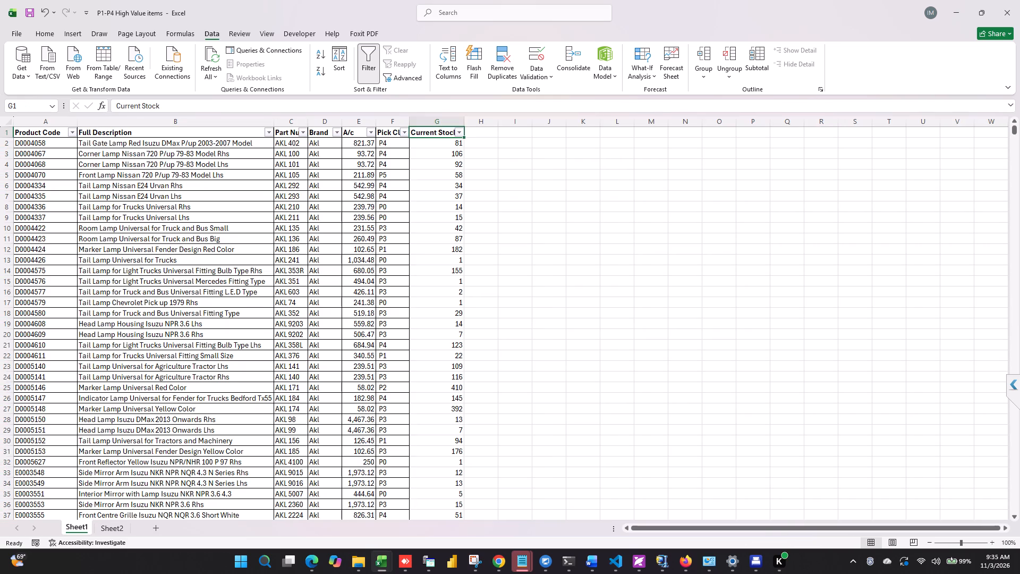
pyautogui.hotkey('ctrl', 'shift', 'Down')
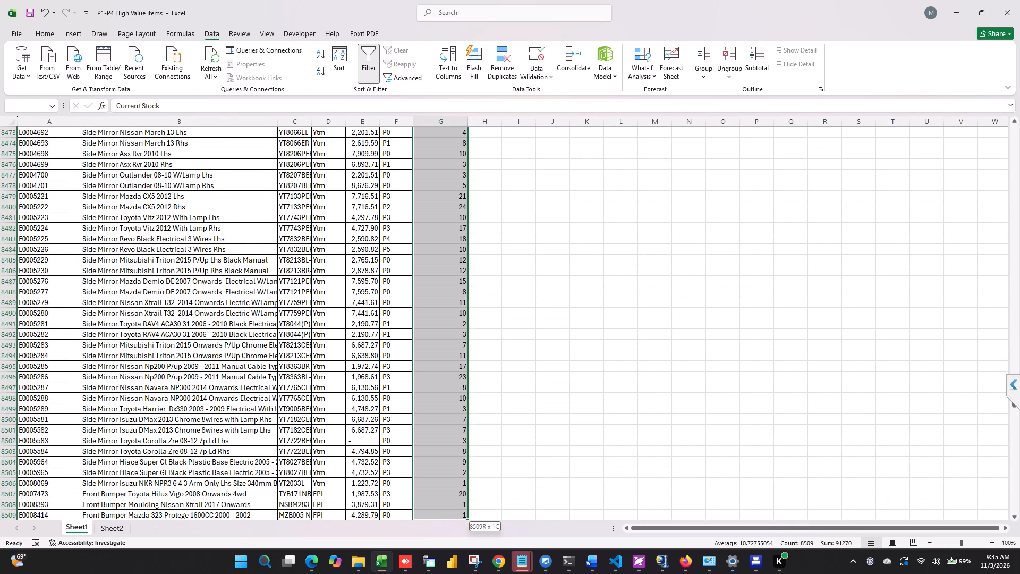
pyautogui.click(38, 33)
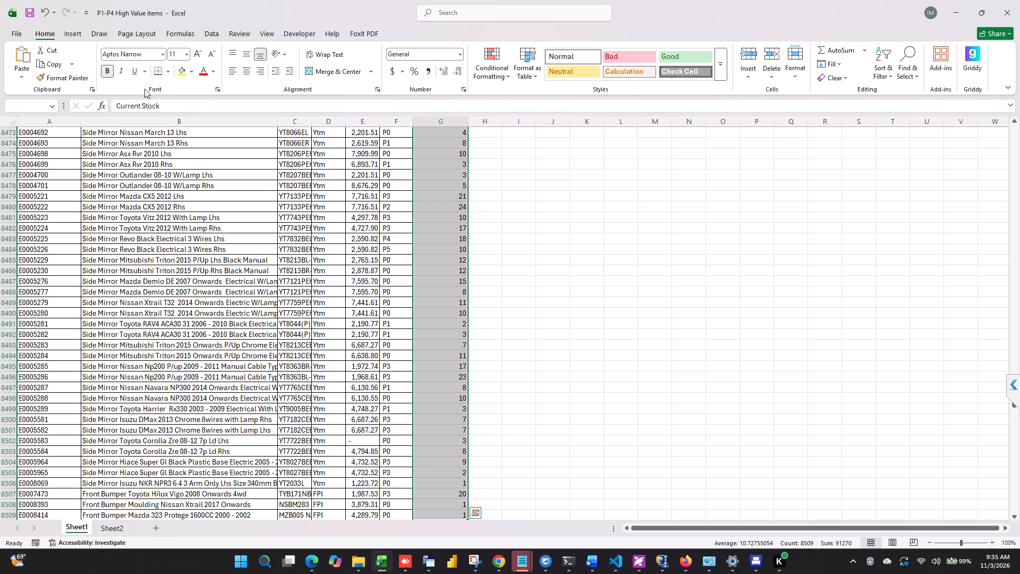
pyautogui.click(171, 70)
pyautogui.click(197, 179)
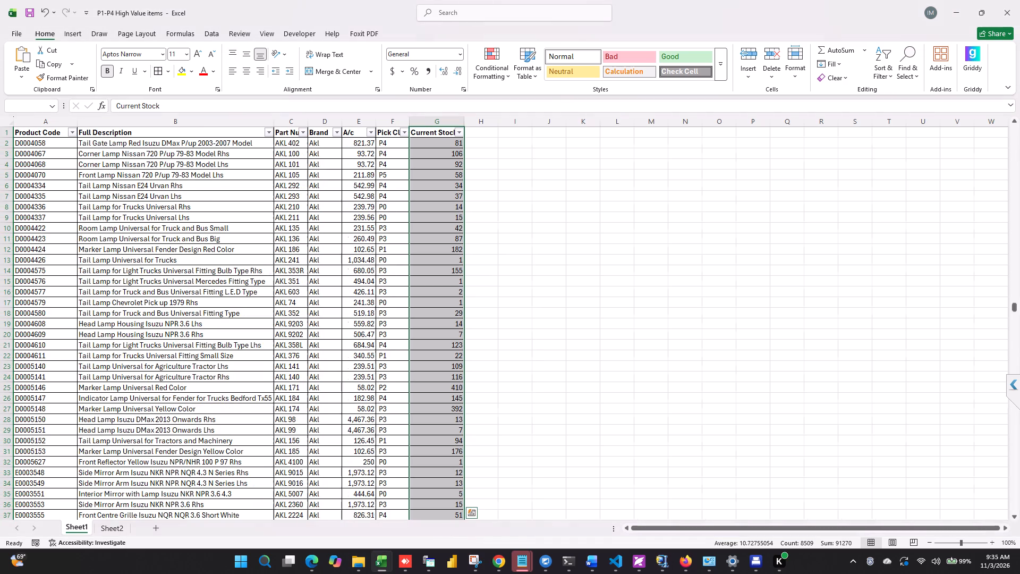
pyautogui.click(522, 233)
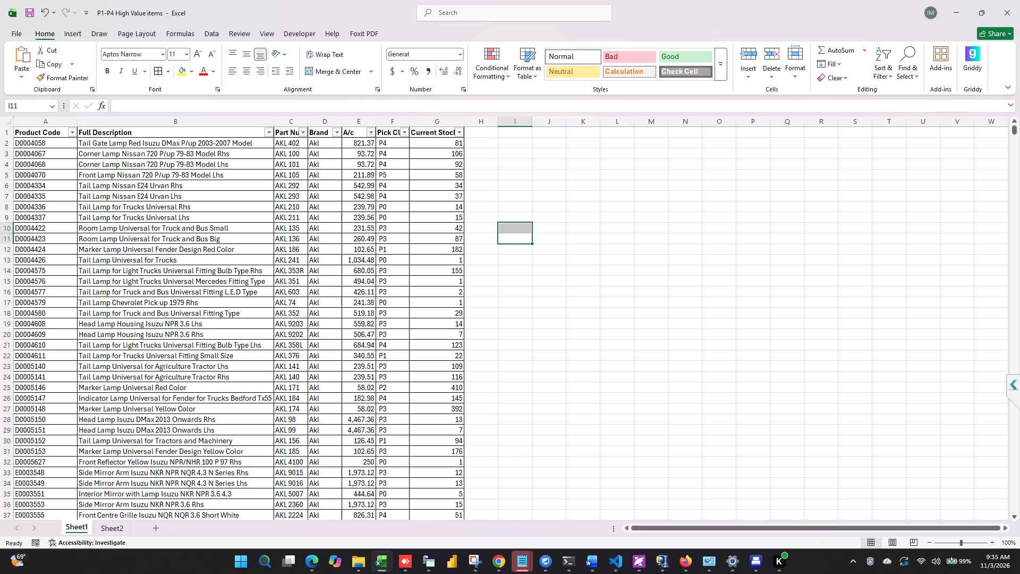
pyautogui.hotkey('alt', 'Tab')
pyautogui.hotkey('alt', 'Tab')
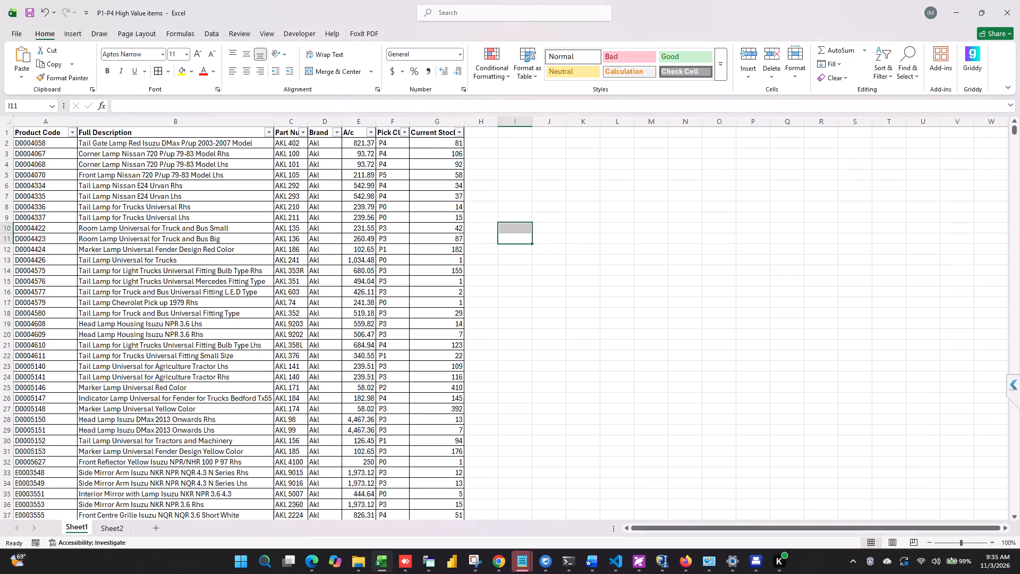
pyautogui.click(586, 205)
# Widen the Current Stock column slightly so its header text fits beside the filter arrow.
pyautogui.click(464, 124)
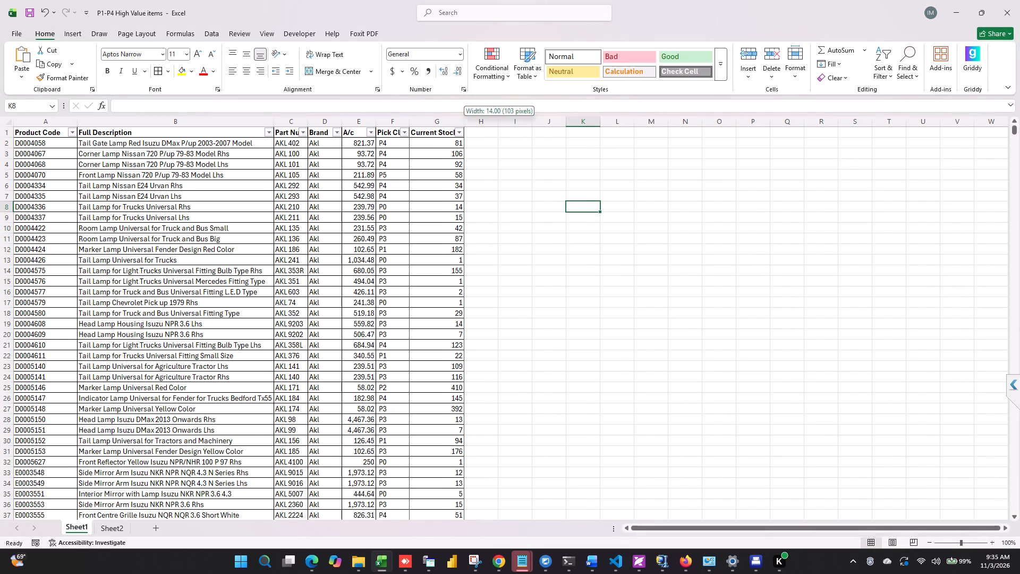
pyautogui.moveTo(465, 124); pyautogui.dragTo(473, 121)
pyautogui.moveTo(473, 121); pyautogui.dragTo(465, 121)
pyautogui.click(606, 266)
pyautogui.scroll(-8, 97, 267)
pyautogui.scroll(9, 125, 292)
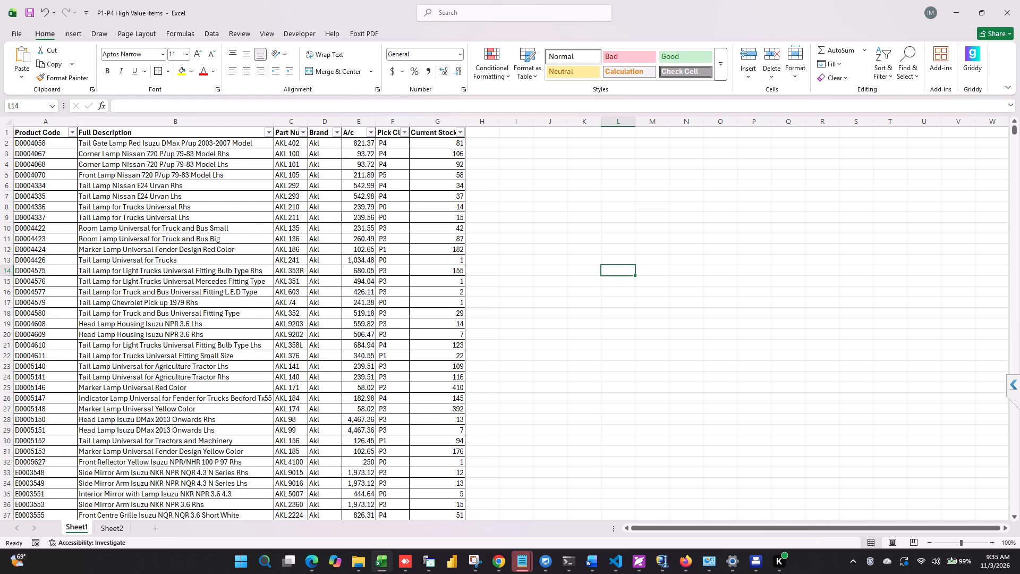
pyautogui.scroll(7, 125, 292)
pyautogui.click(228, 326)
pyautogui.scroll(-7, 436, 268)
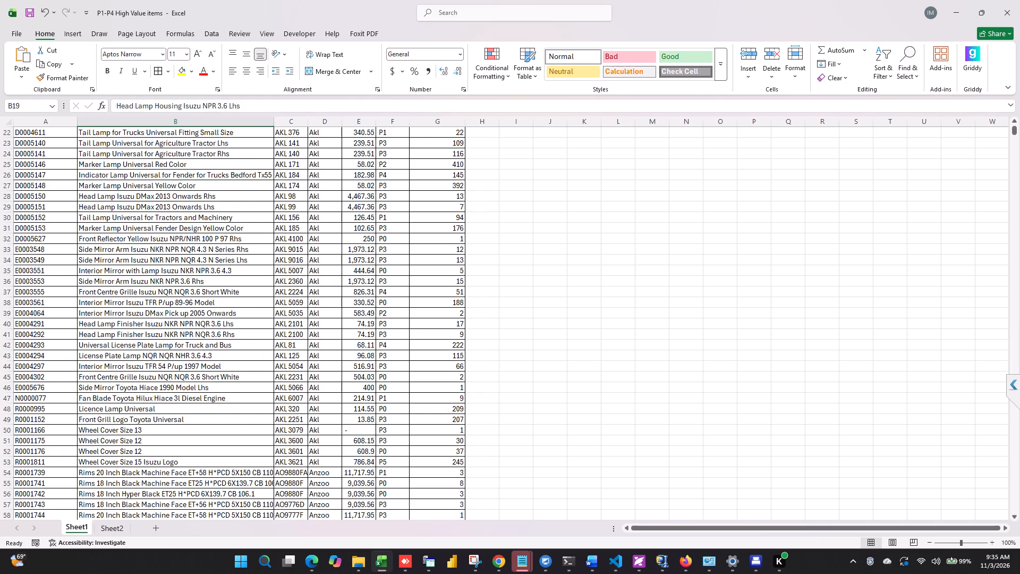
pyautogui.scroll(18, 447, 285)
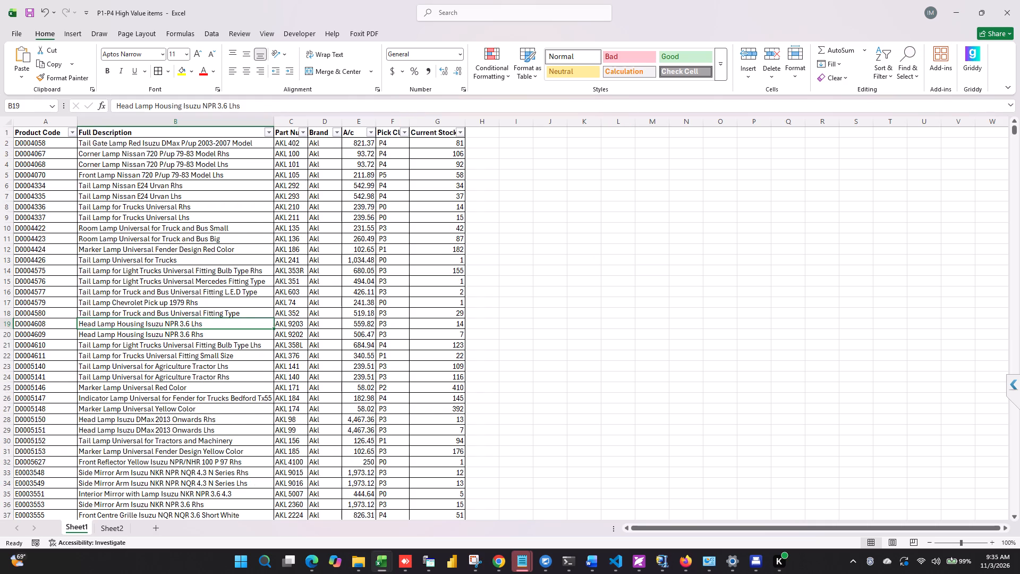
# Add the header Total Value in cell H1, beside Current Stock.
pyautogui.click(479, 131)
pyautogui.write('Total Value')
pyautogui.press('Return')
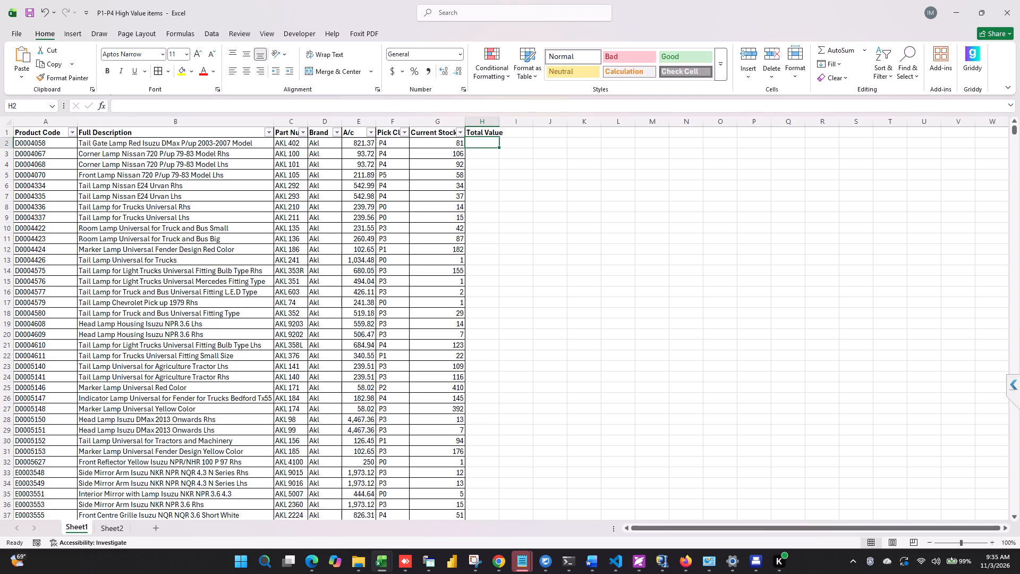
# Enter =E2*G2 in H2 to multiply A/c by Current Stock, and fill it down the Total Value column.
pyautogui.press('=')
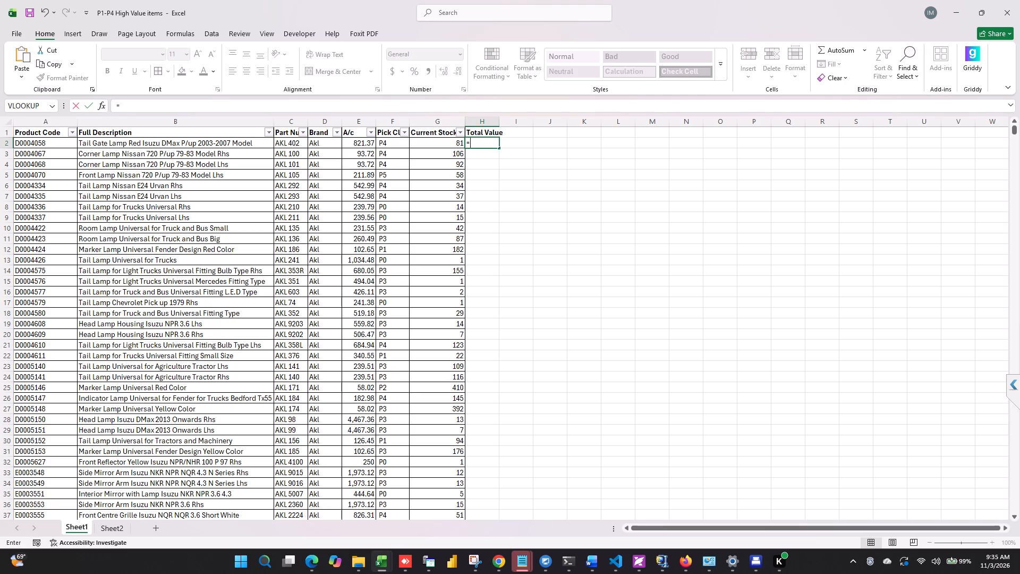
pyautogui.click(368, 143)
pyautogui.press('*')
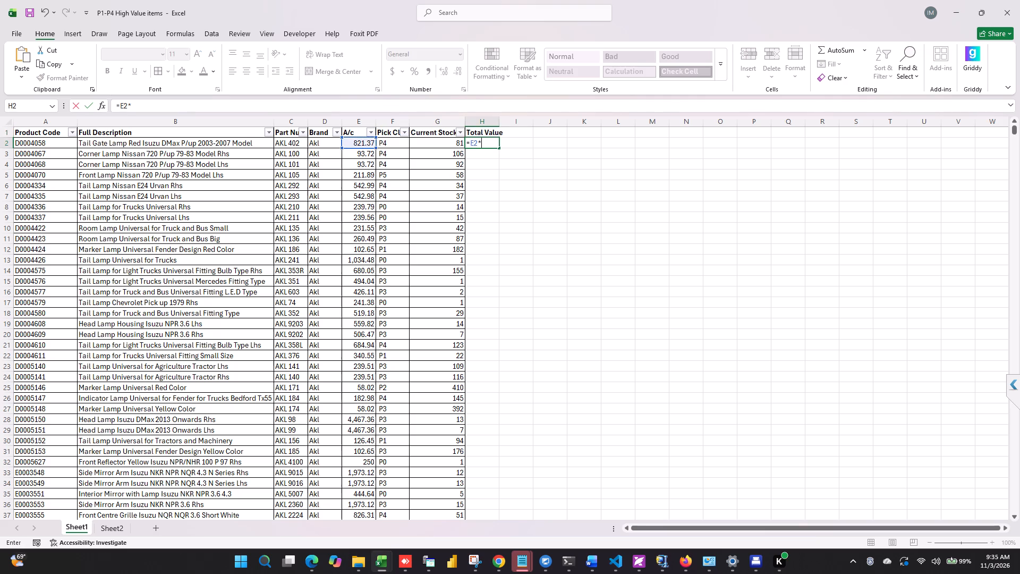
pyautogui.click(427, 141)
pyautogui.press('Return')
pyautogui.click(479, 142)
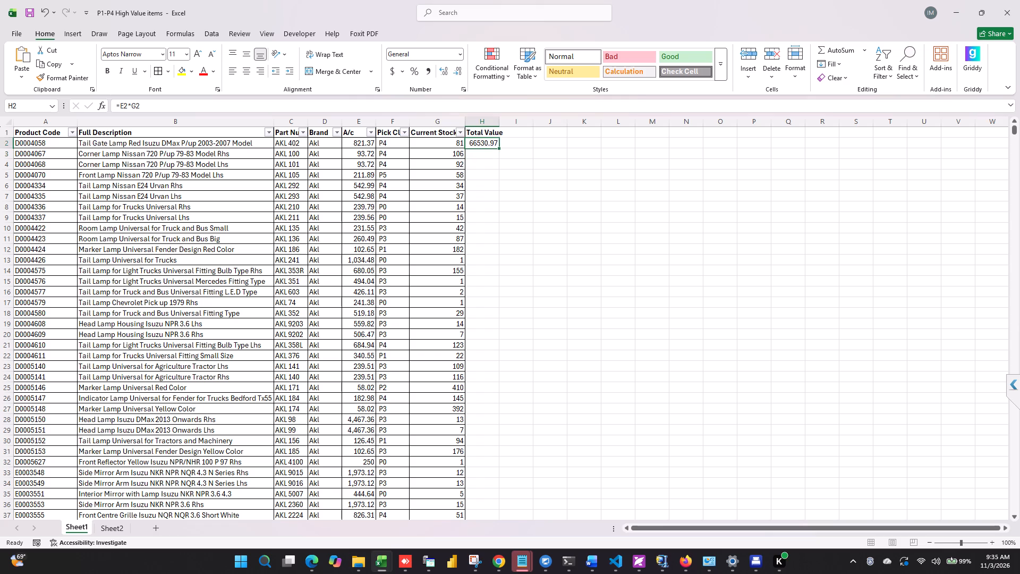
pyautogui.doubleClick(501, 146)
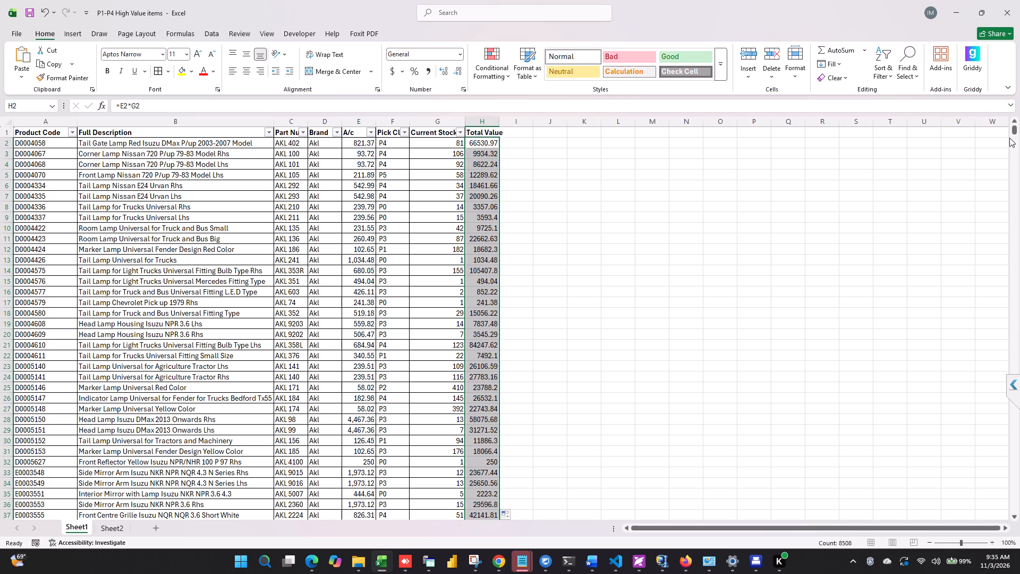
# Format the Total Value figures with comma thousands separators and no decimal places.
pyautogui.moveTo(1011, 125); pyautogui.dragTo(1019, 94)
pyautogui.doubleClick(459, 71)
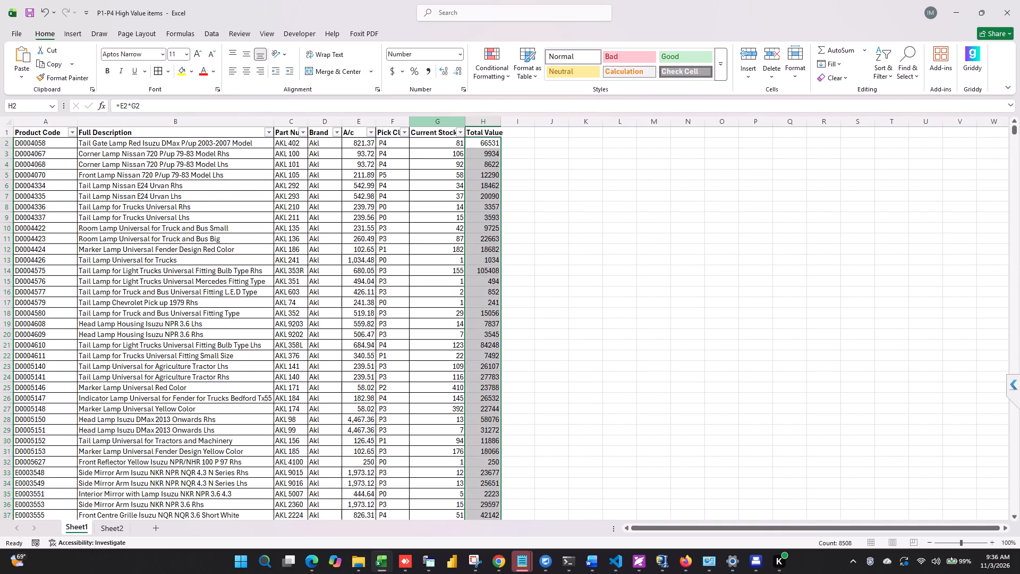
pyautogui.click(427, 71)
pyautogui.click(446, 70)
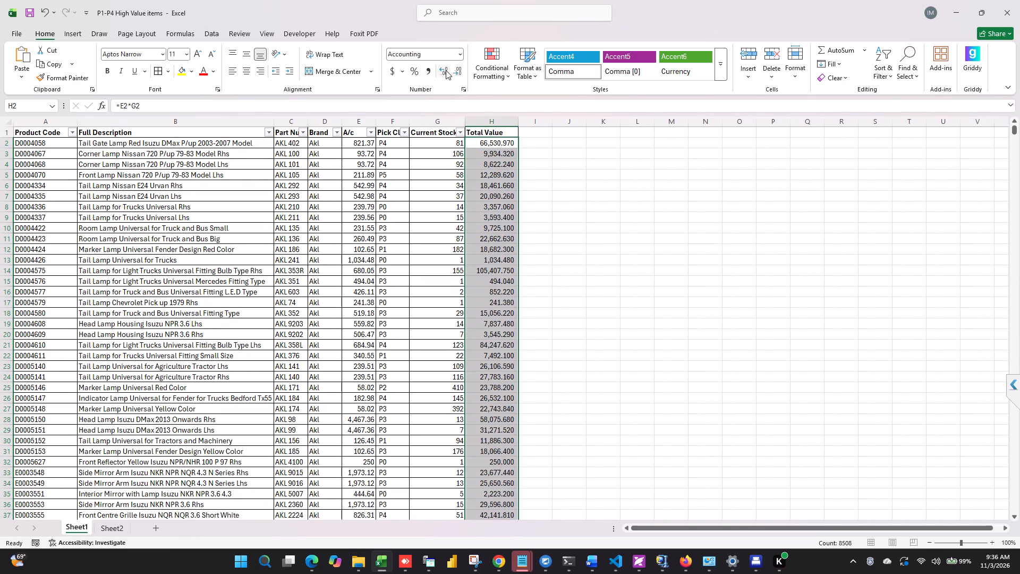
pyautogui.doubleClick(455, 67)
pyautogui.click(455, 67)
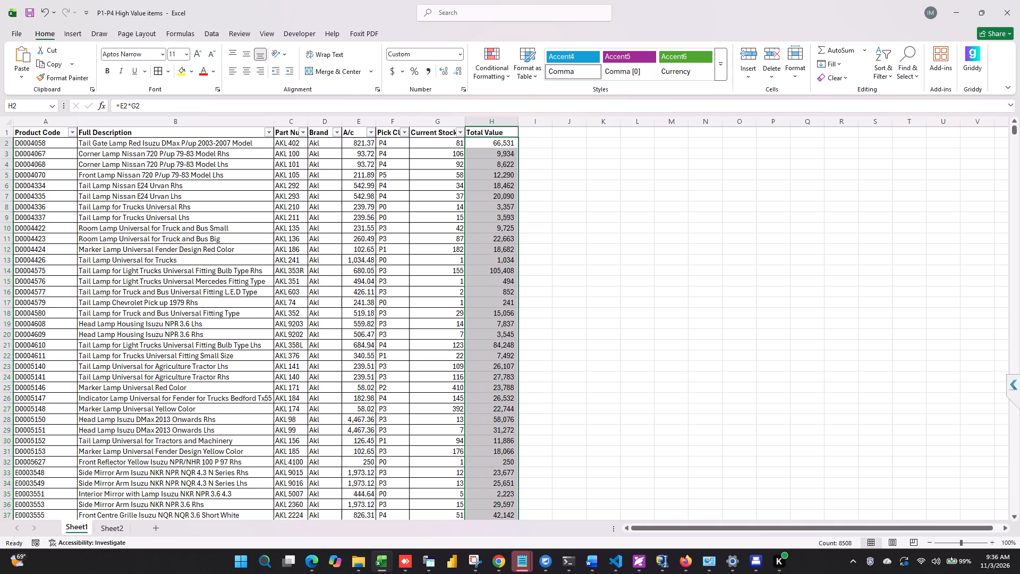
pyautogui.click(504, 414)
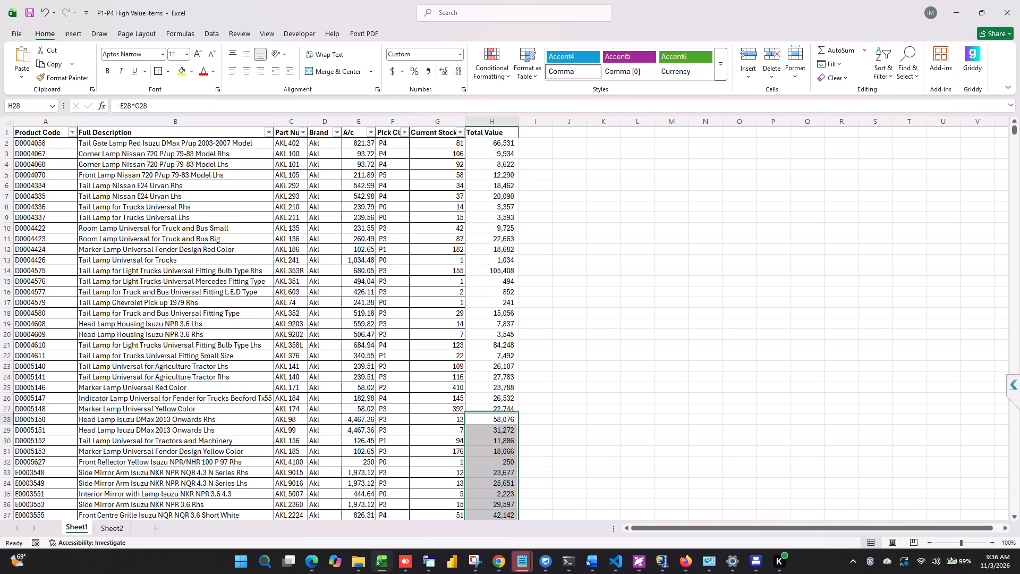
# Apply all borders to the Total Value column from its header down to the last product row.
pyautogui.click(506, 135)
pyautogui.hotkey('ctrl', 'shift', 'Down')
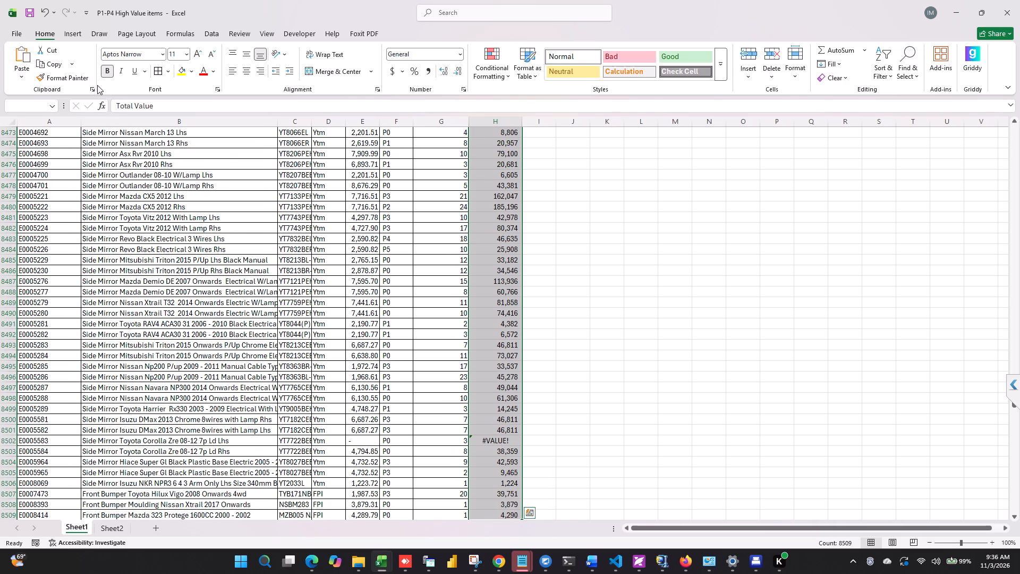
pyautogui.click(154, 66)
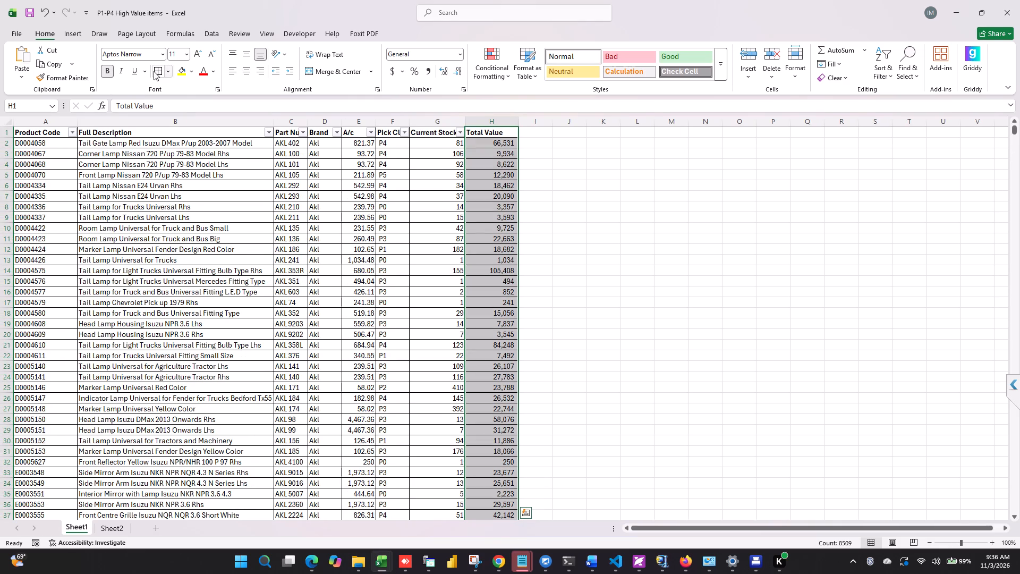
# Turn the header filters off and on again so they include the Total Value column.
pyautogui.scroll(-7, 561, 345)
pyautogui.scroll(1, 552, 367)
pyautogui.scroll(-20, 552, 371)
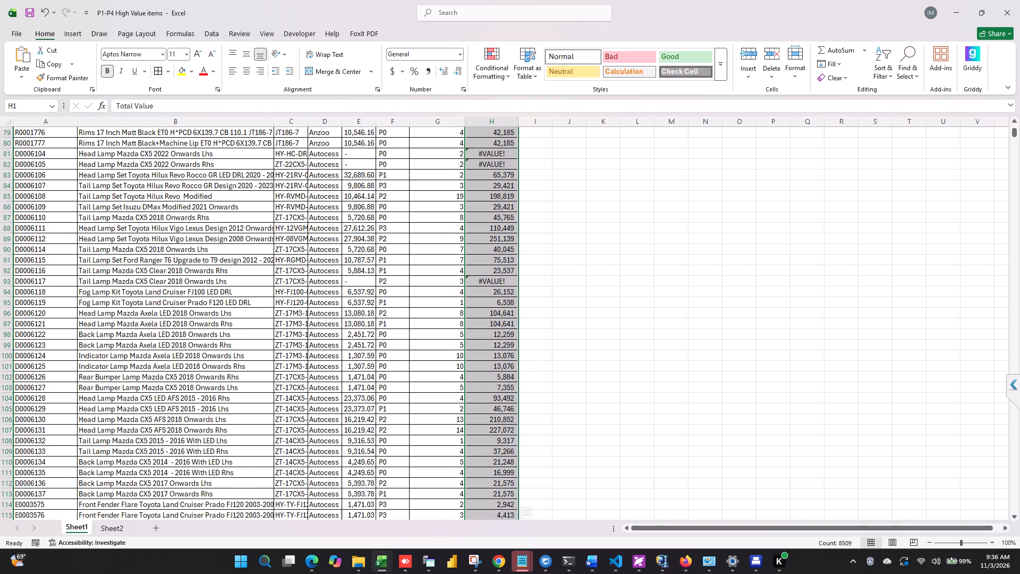
pyautogui.moveTo(1016, 128); pyautogui.dragTo(1016, 34)
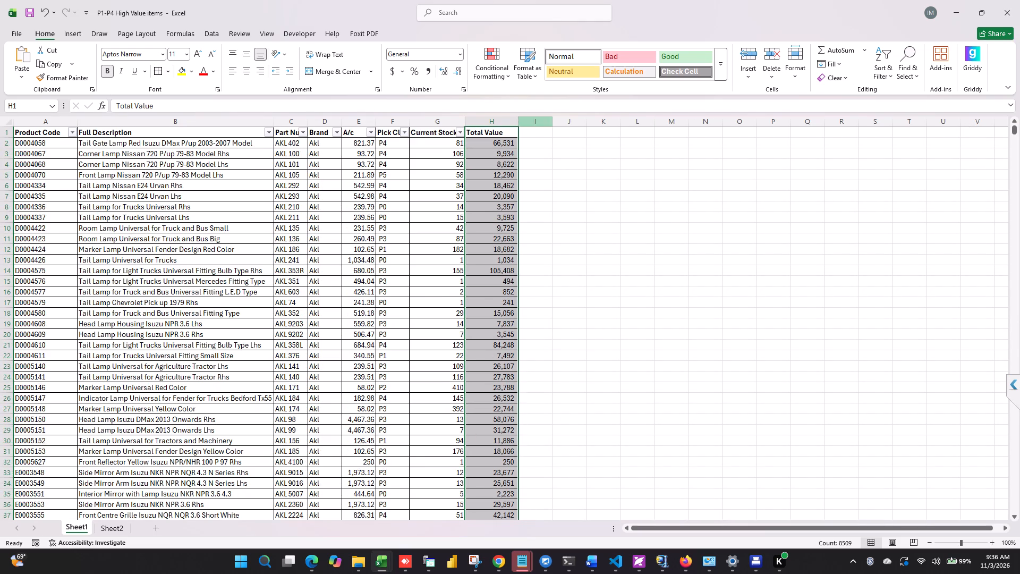
pyautogui.click(484, 129)
pyautogui.click(219, 27)
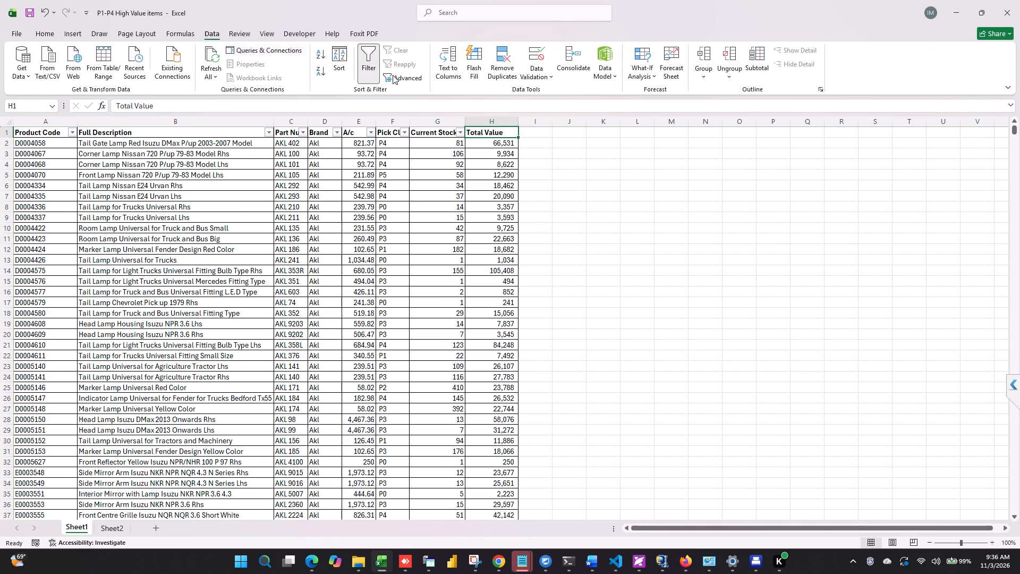
pyautogui.doubleClick(366, 69)
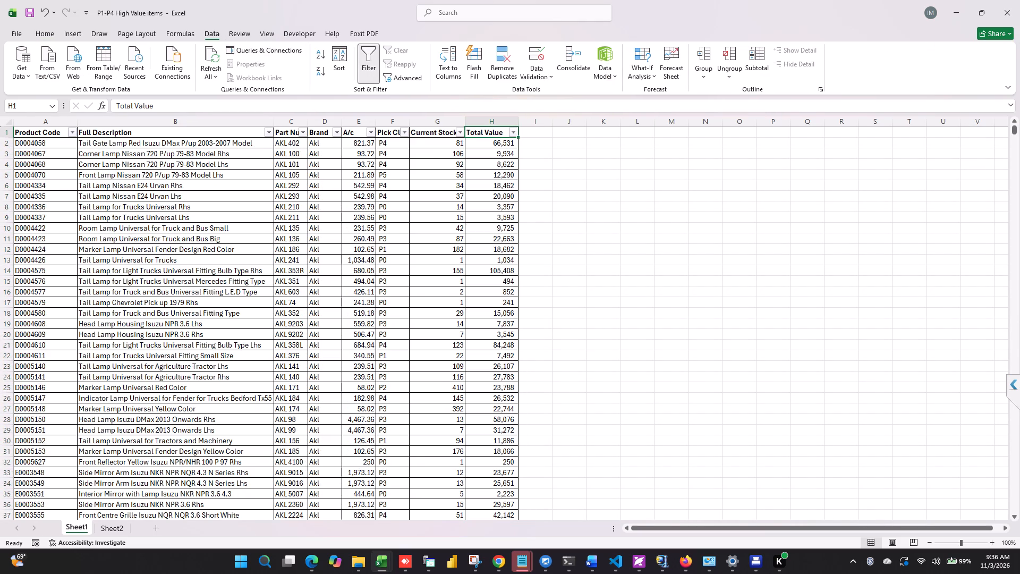
# Filter the Total Value column with the search text Value to show only the #VALUE! rows.
pyautogui.click(513, 130)
pyautogui.click(433, 261)
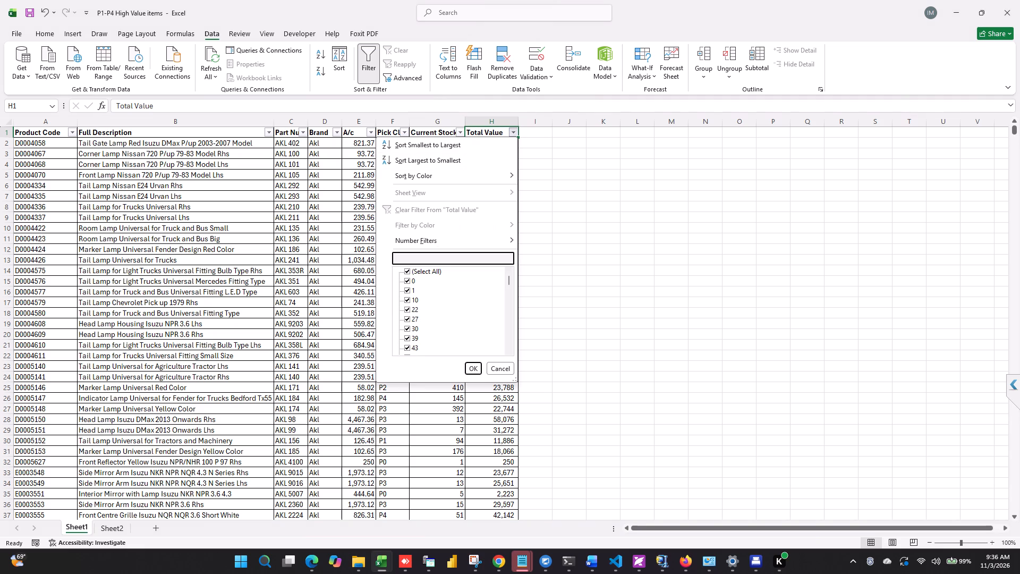
pyautogui.write('Value')
pyautogui.click(475, 372)
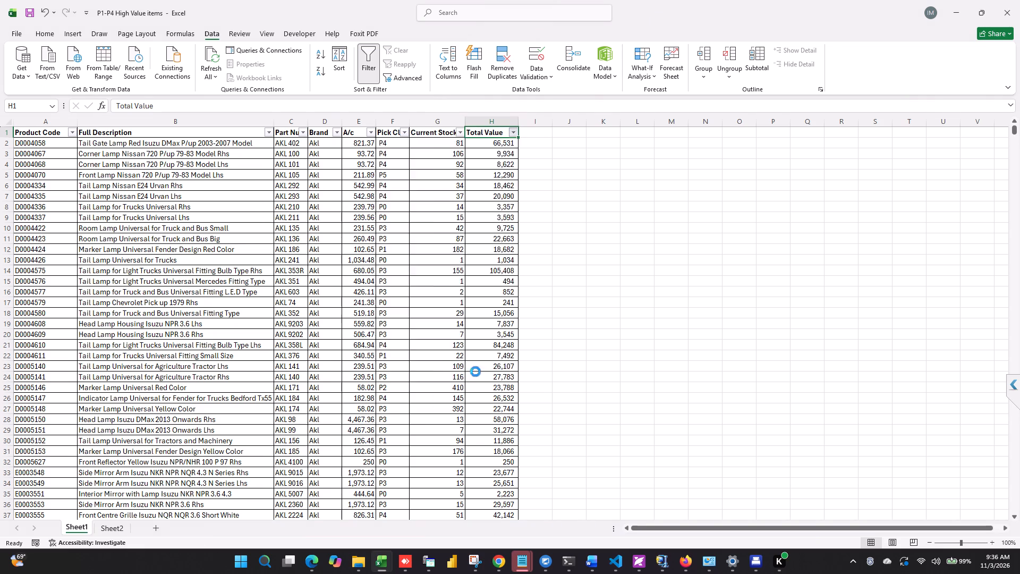
# Replace the #VALUE! error in H50 with 0 and fill it down the filtered Total Value rows.
pyautogui.click(500, 142)
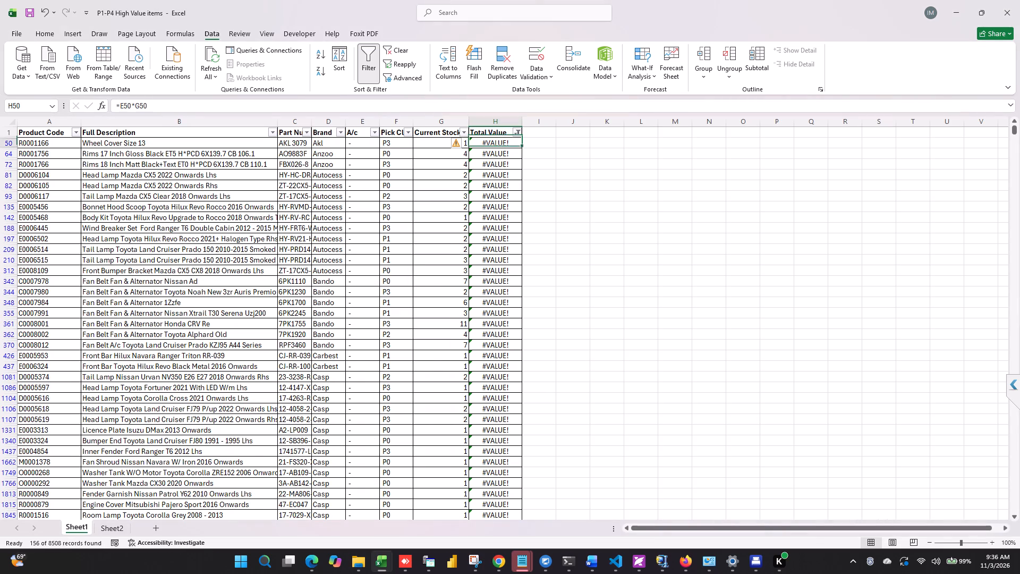
pyautogui.press('0')
pyautogui.press('Return')
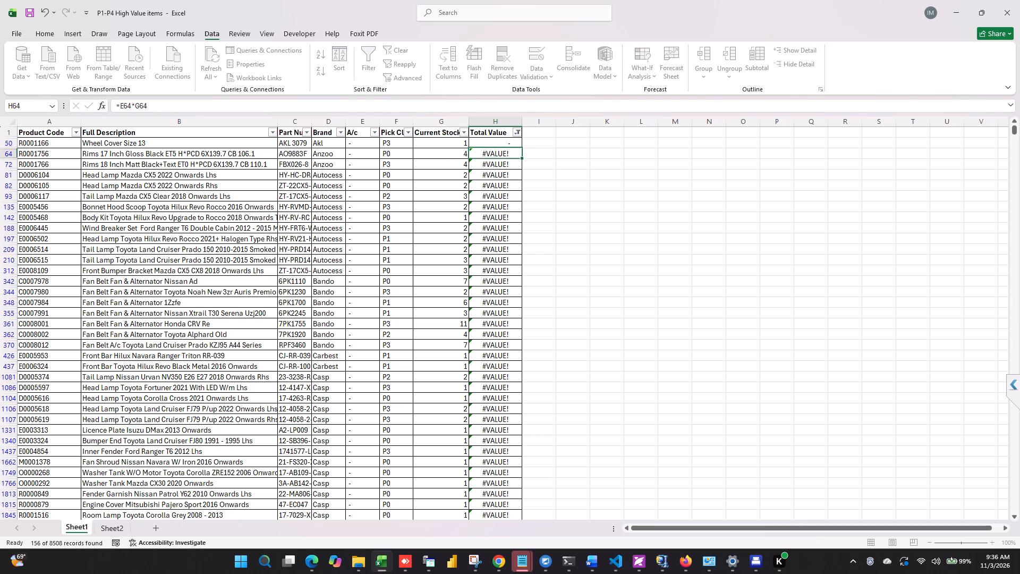
pyautogui.click(500, 142)
pyautogui.doubleClick(521, 147)
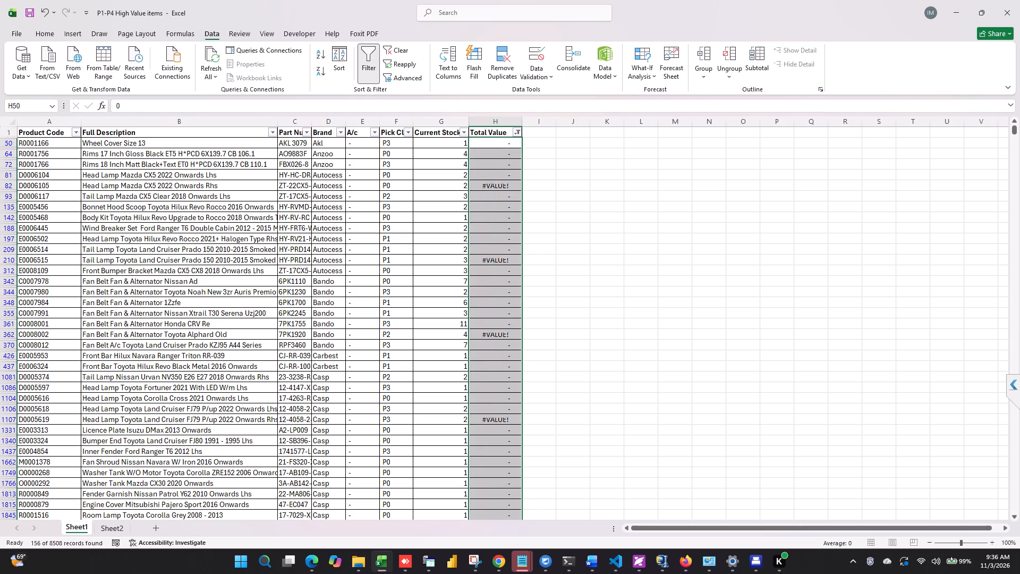
# Clear the Total Value filter so that all product rows are listed again.
pyautogui.scroll(-9, 584, 368)
pyautogui.scroll(16, 657, 402)
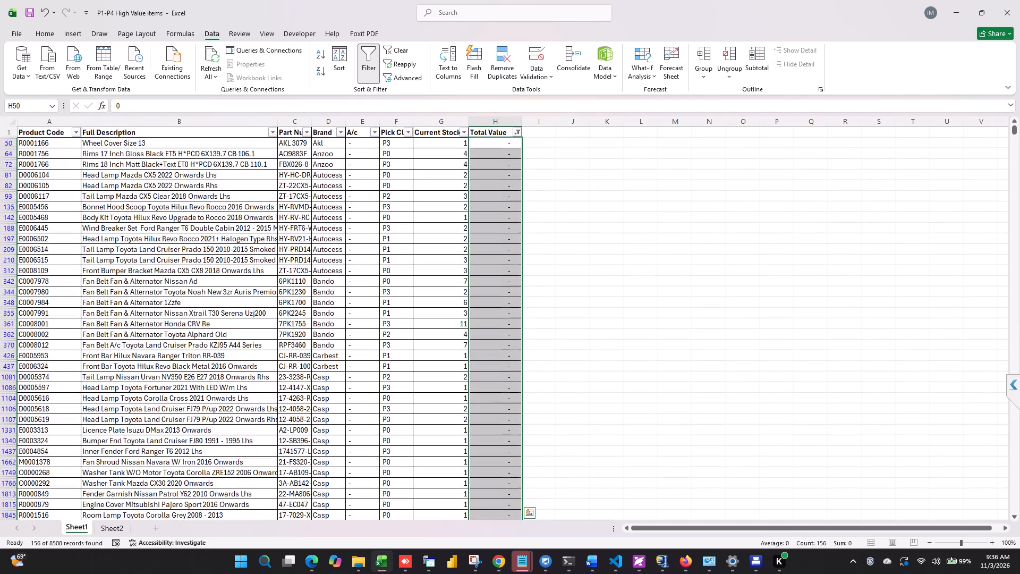
pyautogui.click(396, 46)
pyautogui.click(493, 156)
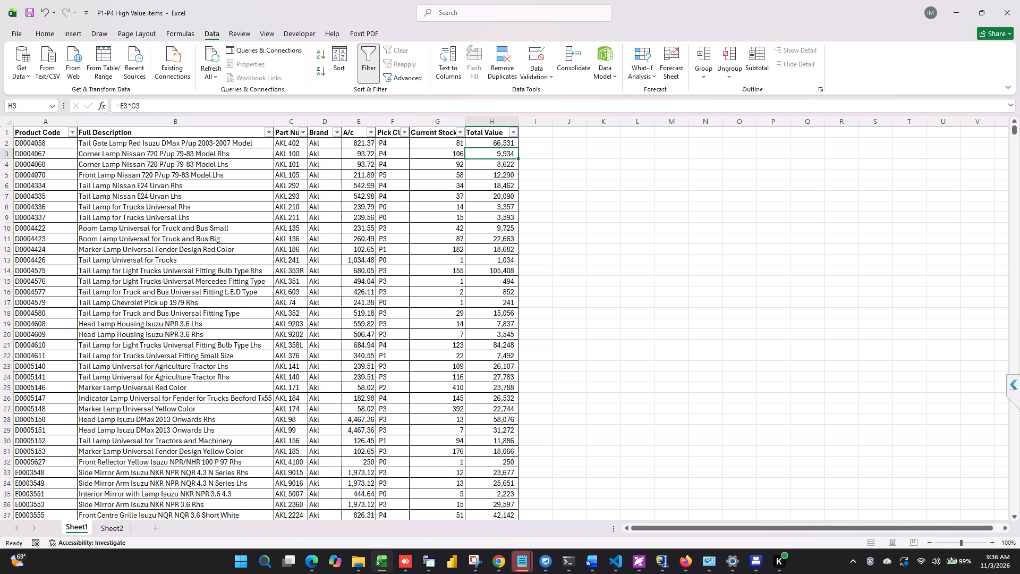
# Add a bold Grand Total label in A8510, directly below the last product row.
pyautogui.click(500, 477)
pyautogui.hotkey('ctrl', 'shift', 'Down')
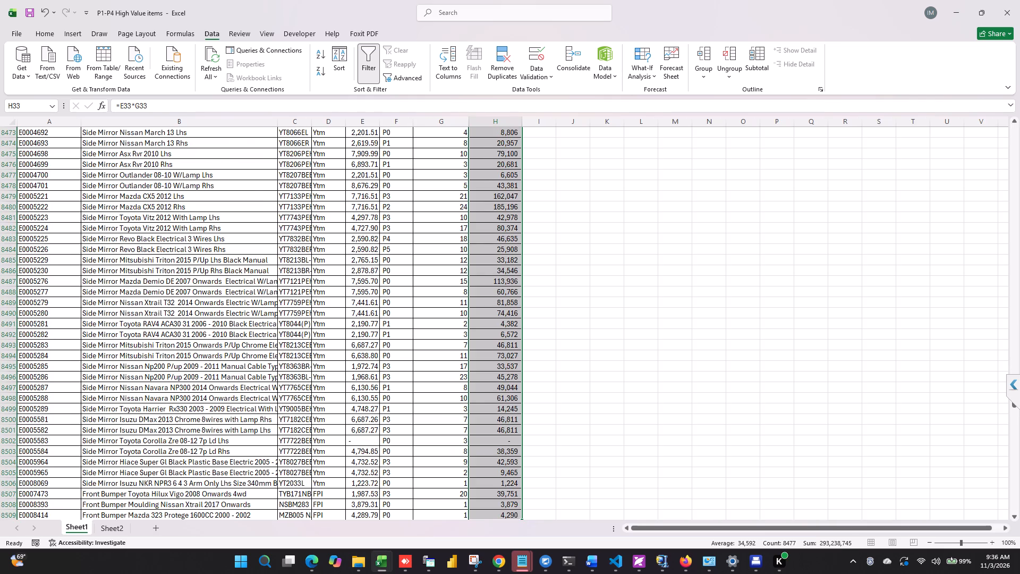
pyautogui.scroll(-5, 519, 452)
pyautogui.click(42, 370)
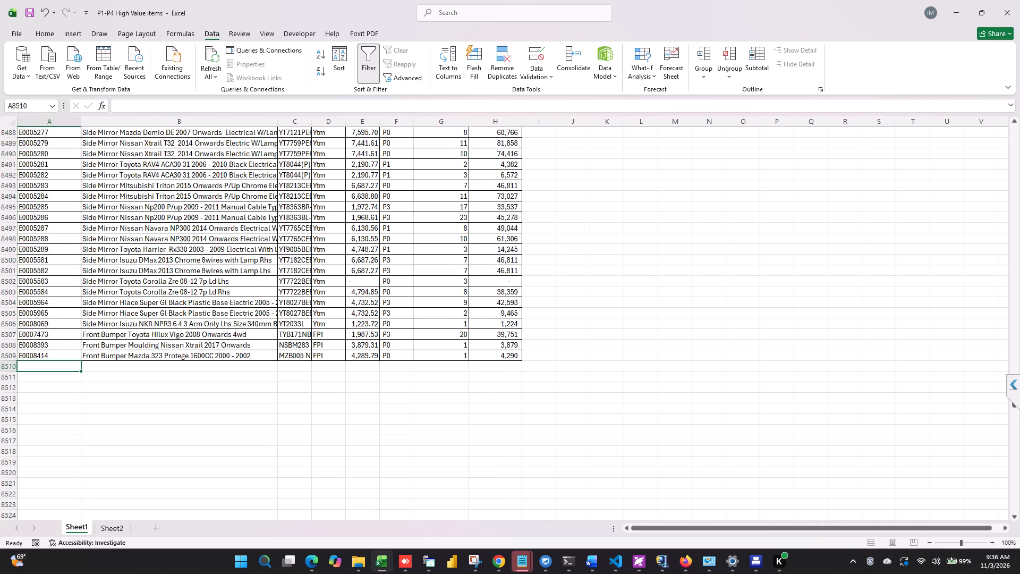
pyautogui.write('Crand')
pyautogui.press('space')
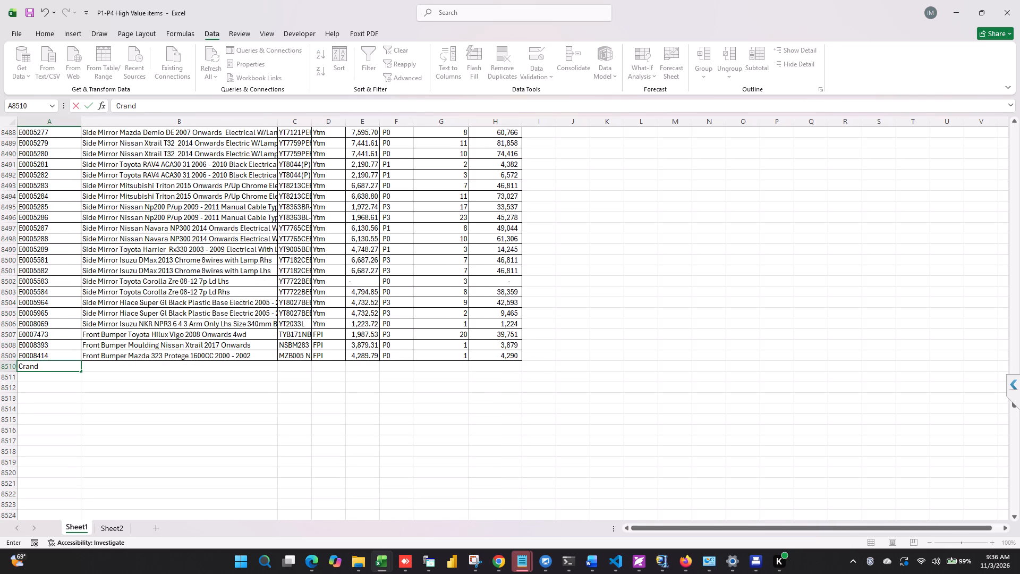
pyautogui.press('BackSpace')
pyautogui.press('BackSpace')
pyautogui.press('BackSpace')
pyautogui.press('BackSpace')
pyautogui.press('BackSpace')
pyautogui.press('BackSpace')
pyautogui.press('BackSpace')
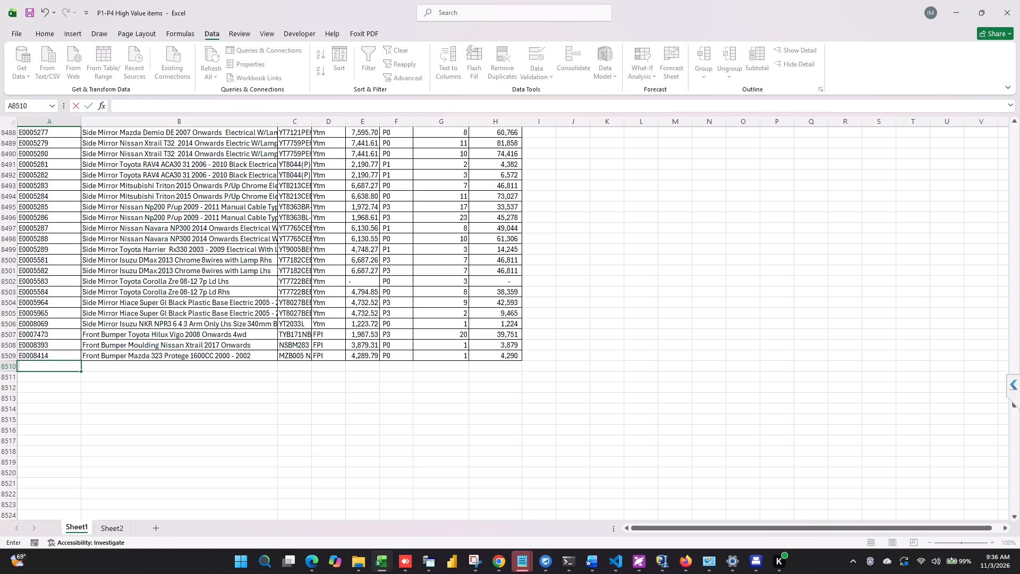
pyautogui.write('Grand Total')
pyautogui.hotkey('ctrl', 'b')
pyautogui.click(344, 410)
pyautogui.click(49, 367)
pyautogui.hotkey('ctrl', 'b')
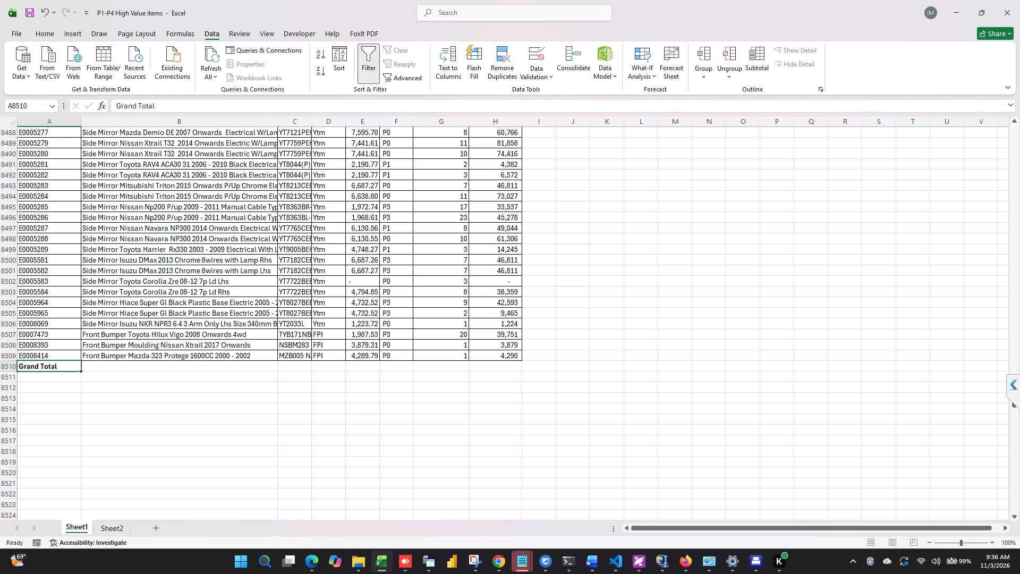
# Enter a SUM of H2:H8509 in H8510, the Total Value cell of the Grand Total row.
pyautogui.click(507, 366)
pyautogui.write('=sum')
pyautogui.press('Tab')
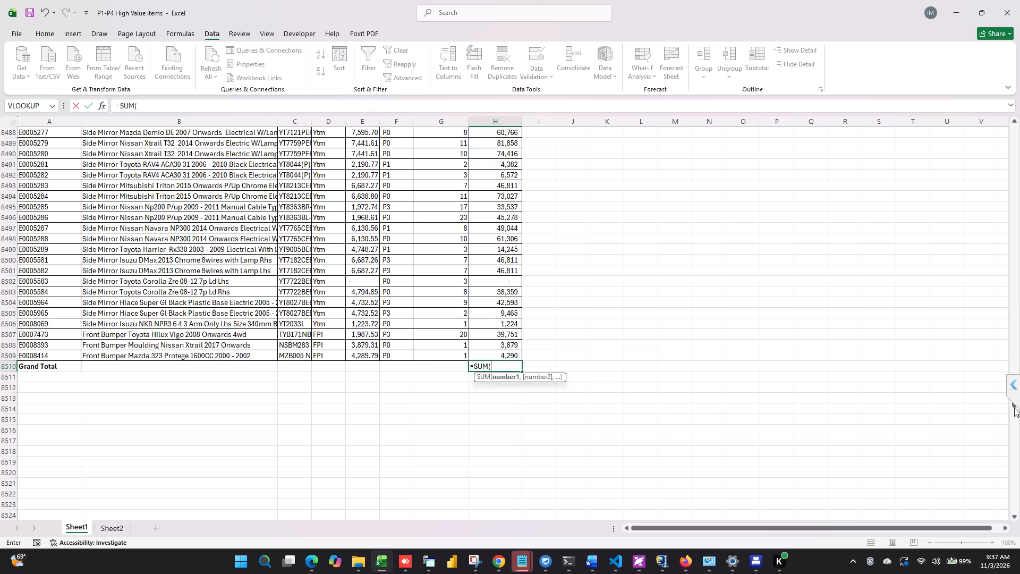
pyautogui.moveTo(1013, 406); pyautogui.dragTo(1004, 71)
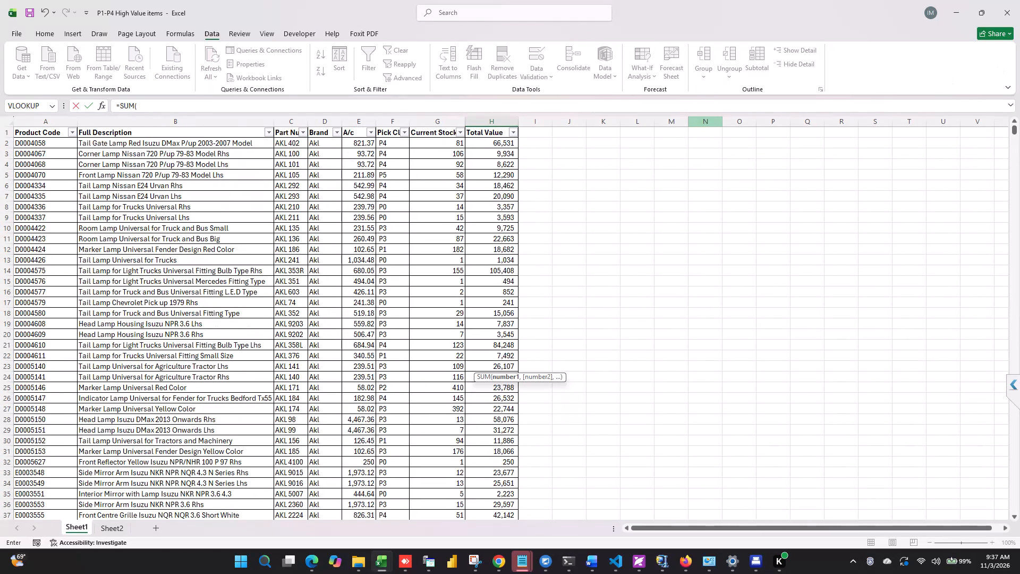
pyautogui.click(498, 143)
pyautogui.hotkey('ctrl', 'shift', 'Down')
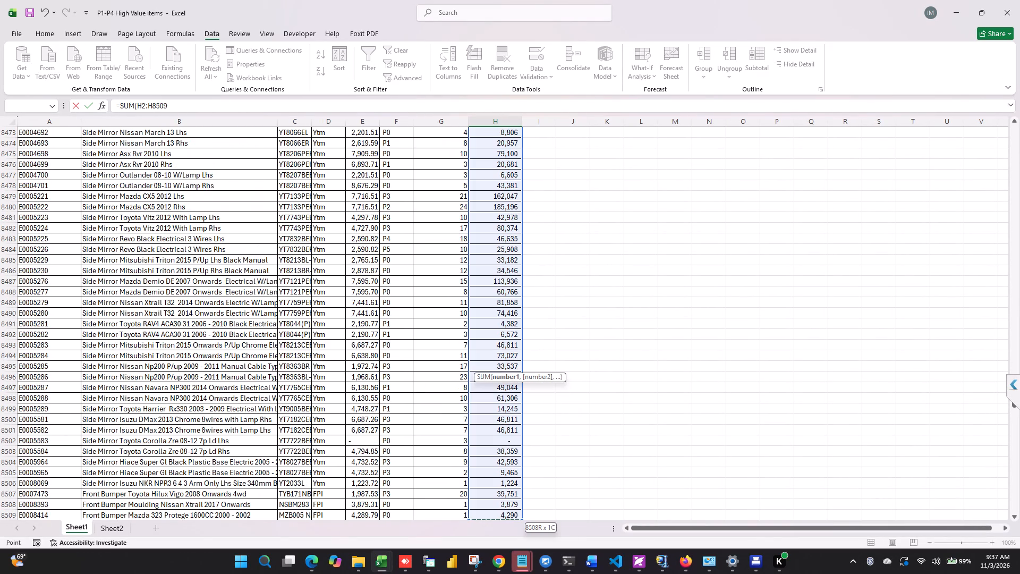
pyautogui.scroll(-4, 489, 207)
pyautogui.press('Return')
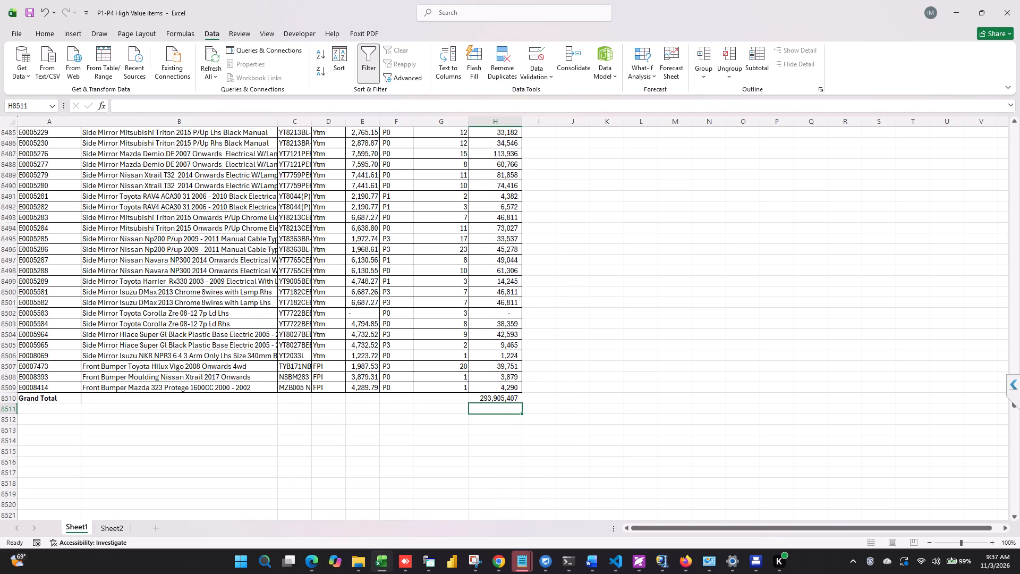
# Make the grand total amount in H8510 bold.
pyautogui.click(497, 400)
pyautogui.click(39, 33)
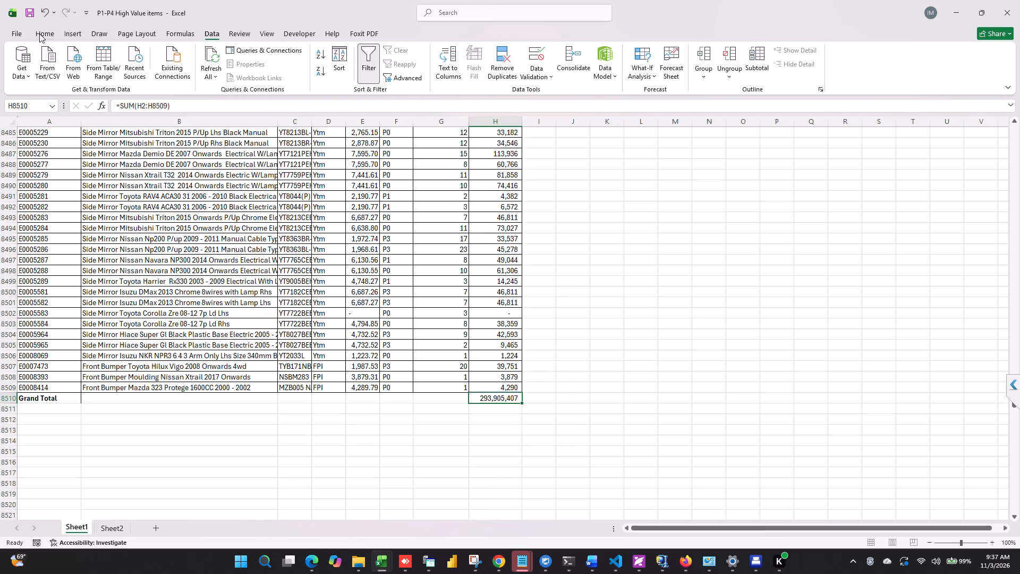
pyautogui.click(109, 69)
pyautogui.click(503, 474)
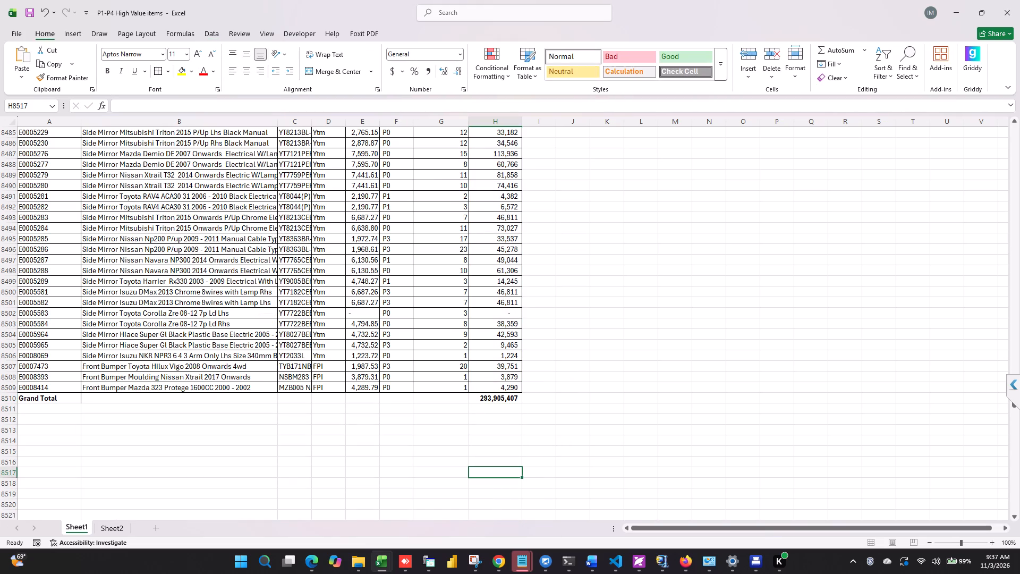
# Delete Sheet2, which holds the copied Kerridge stock data.
pyautogui.click(98, 529)
pyautogui.rightClick(108, 527)
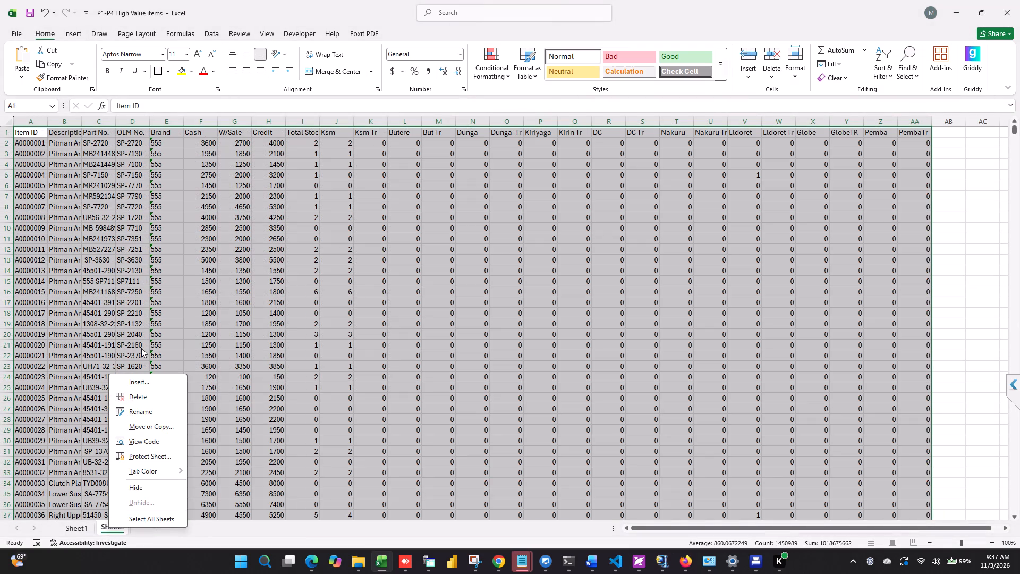
pyautogui.click(144, 389)
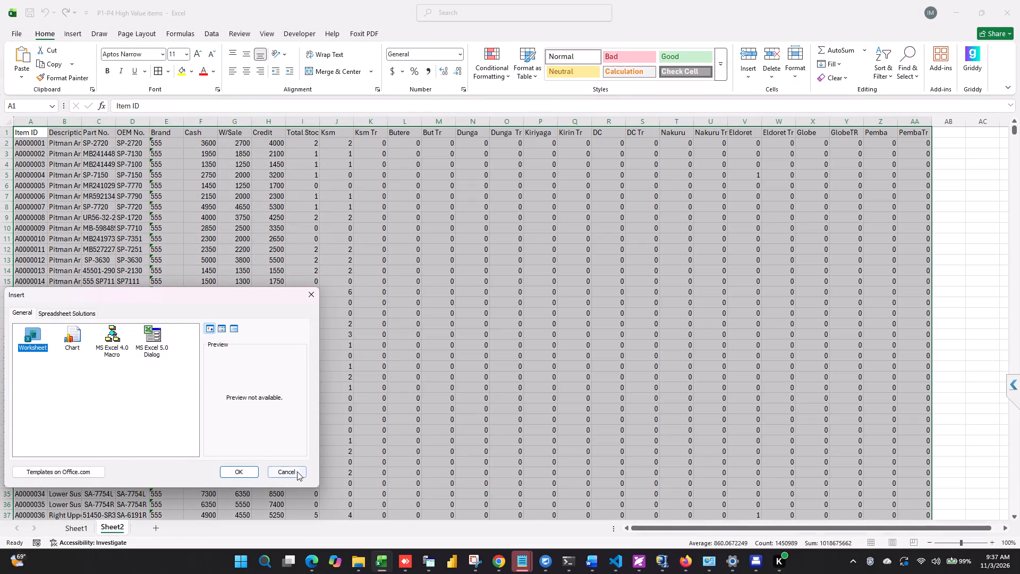
pyautogui.click(295, 468)
pyautogui.rightClick(118, 527)
pyautogui.click(159, 395)
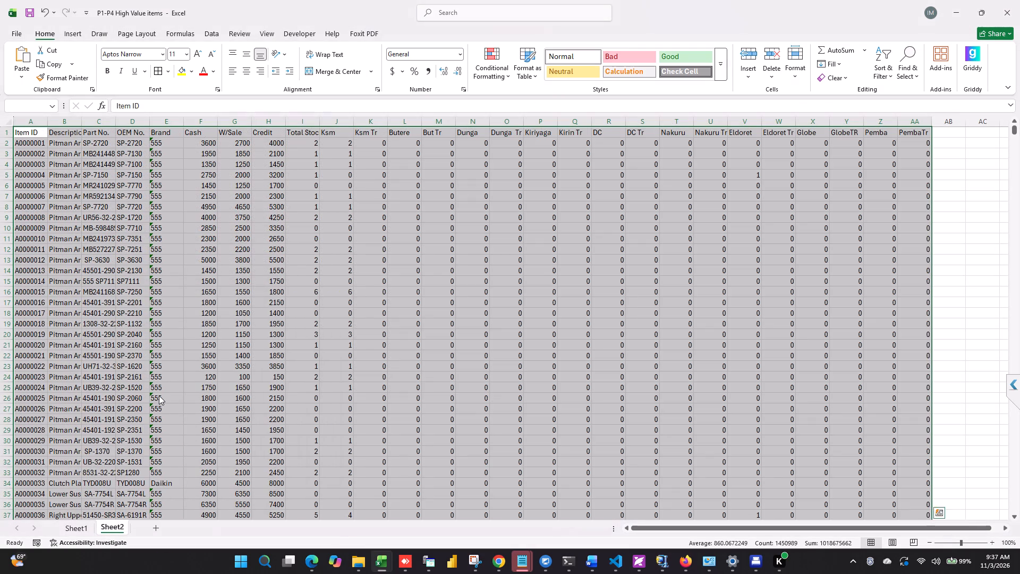
pyautogui.press('Return')
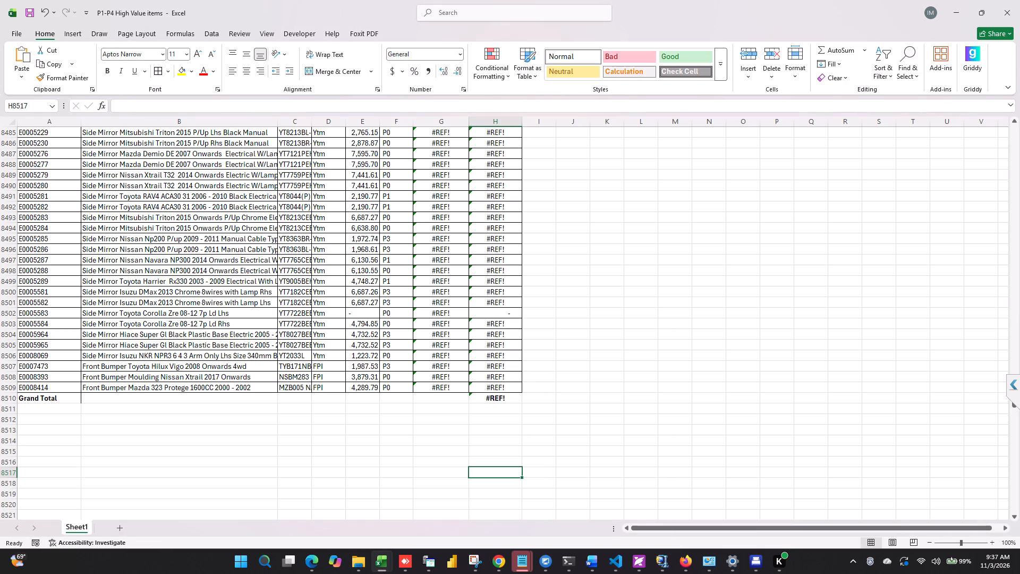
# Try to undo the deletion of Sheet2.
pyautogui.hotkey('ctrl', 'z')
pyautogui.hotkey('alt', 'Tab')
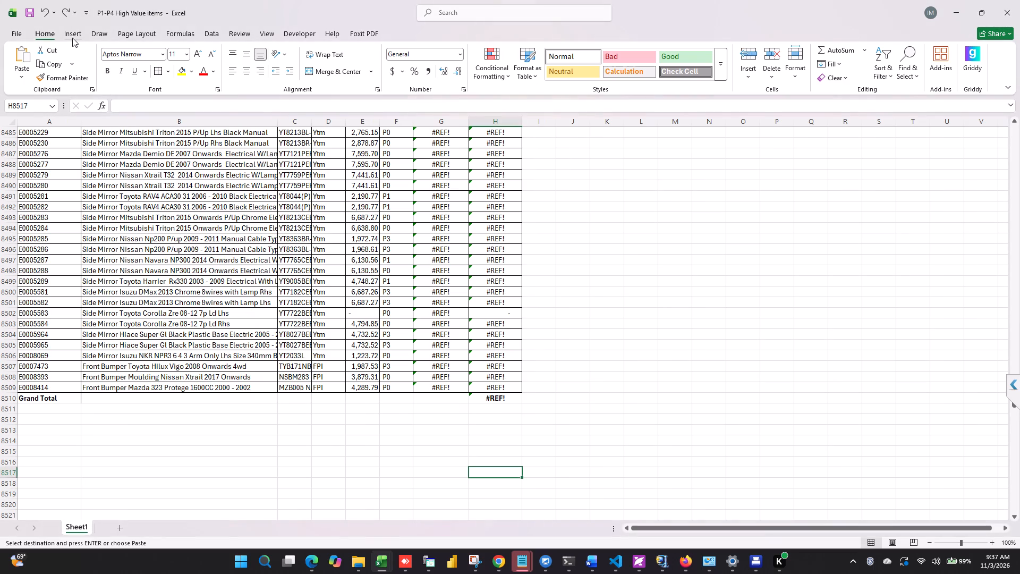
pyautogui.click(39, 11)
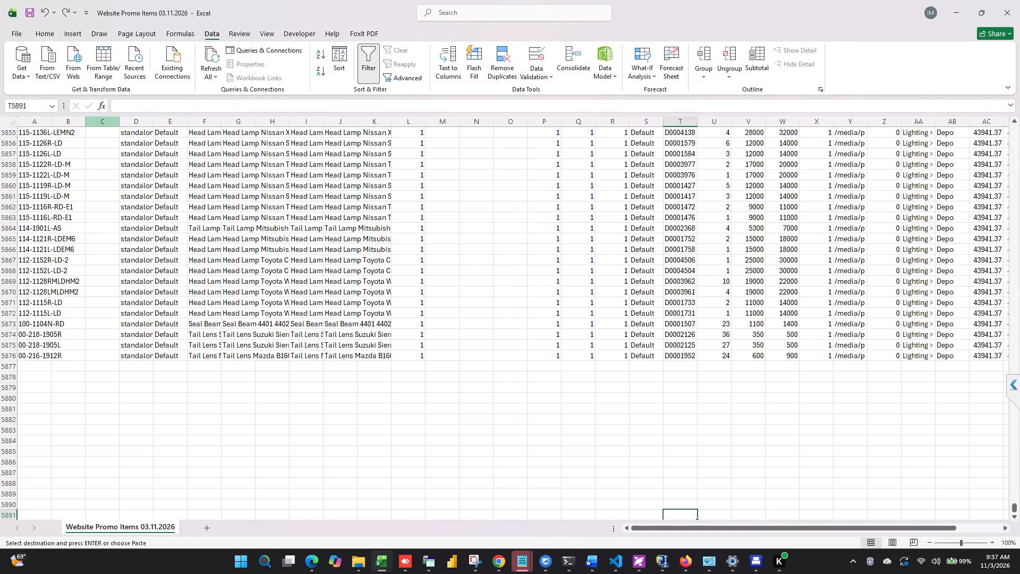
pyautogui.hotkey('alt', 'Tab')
# Add a new sheet after Sheet1 and copy the whole Item detail New range from the Kerridge CS Report workbook.
pyautogui.click(123, 531)
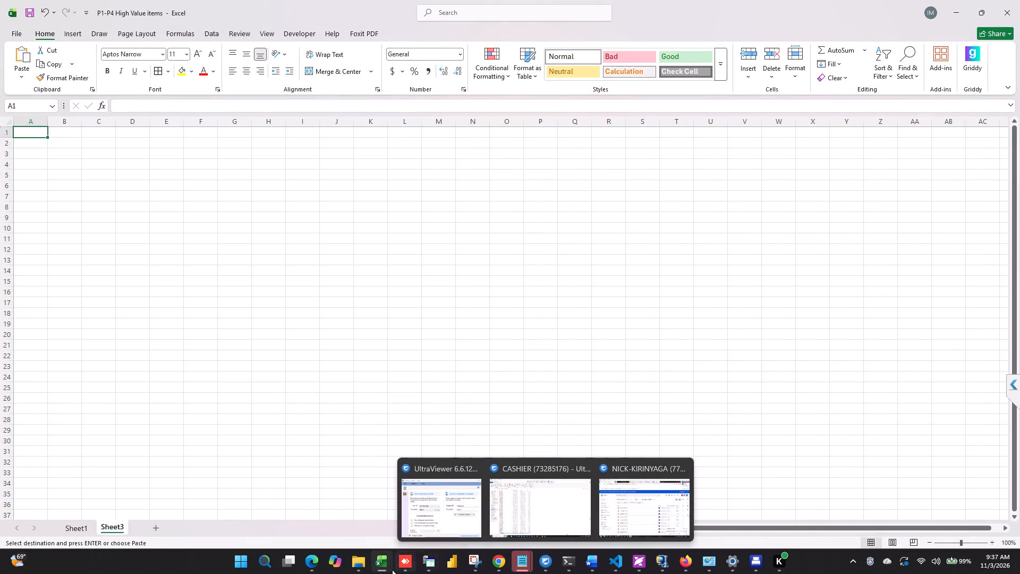
pyautogui.click(377, 564)
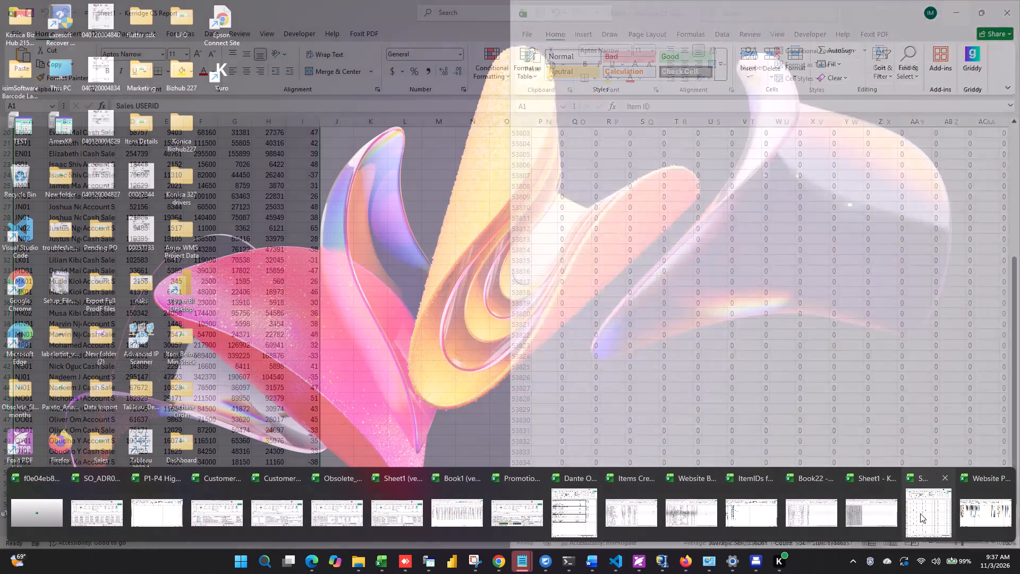
pyautogui.click(920, 513)
pyautogui.hotkey('ctrl', 'c')
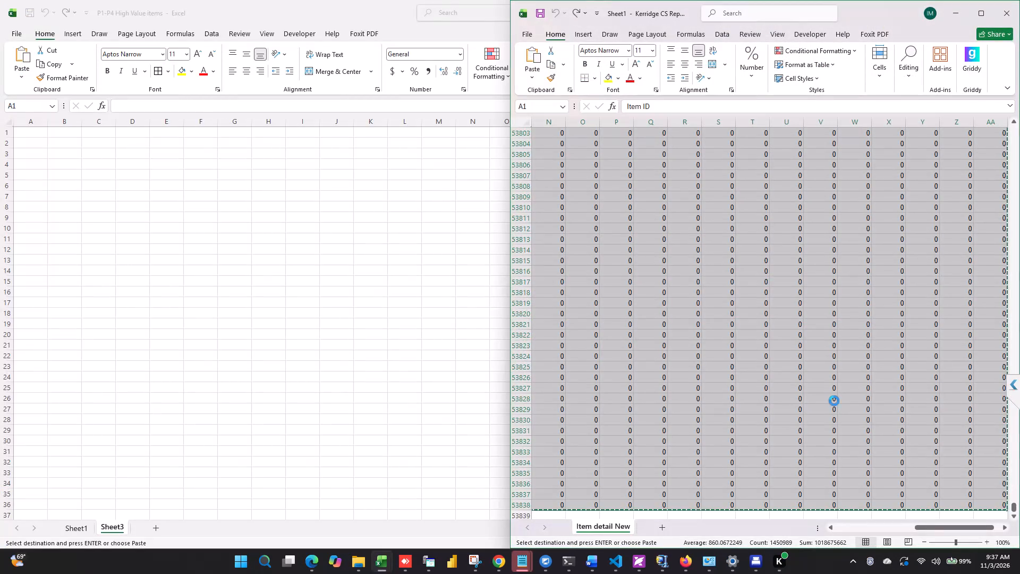
pyautogui.click(236, 497)
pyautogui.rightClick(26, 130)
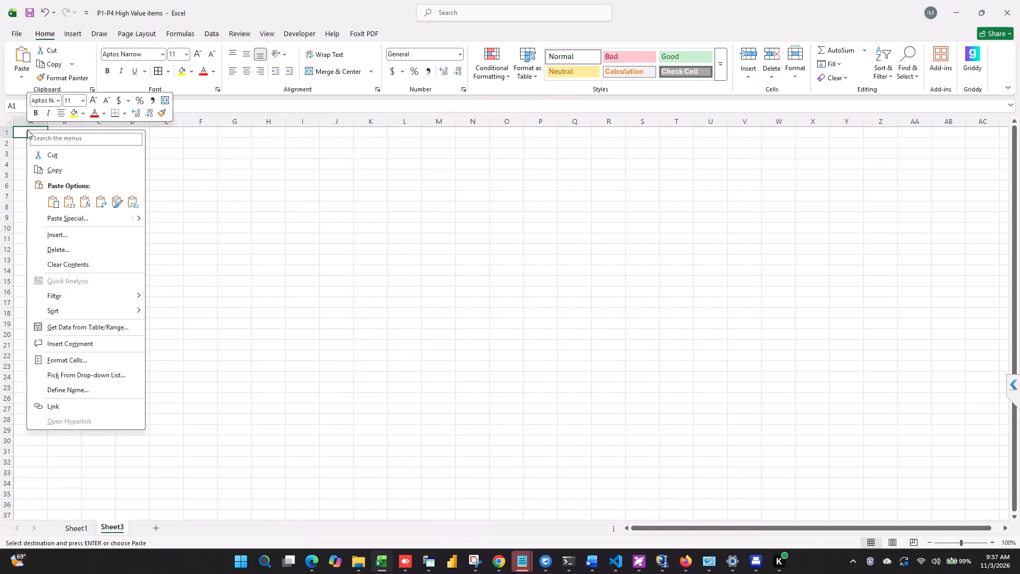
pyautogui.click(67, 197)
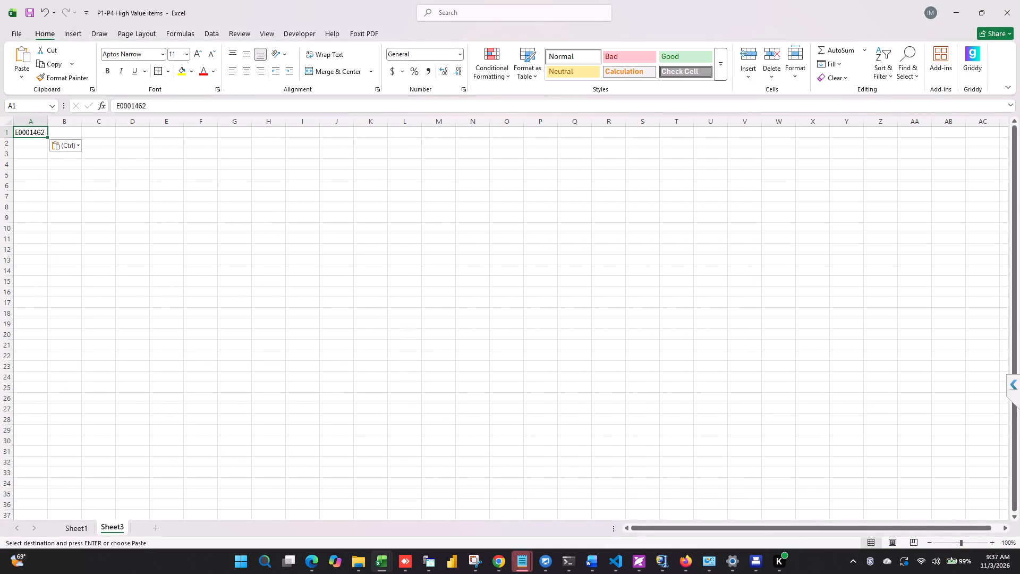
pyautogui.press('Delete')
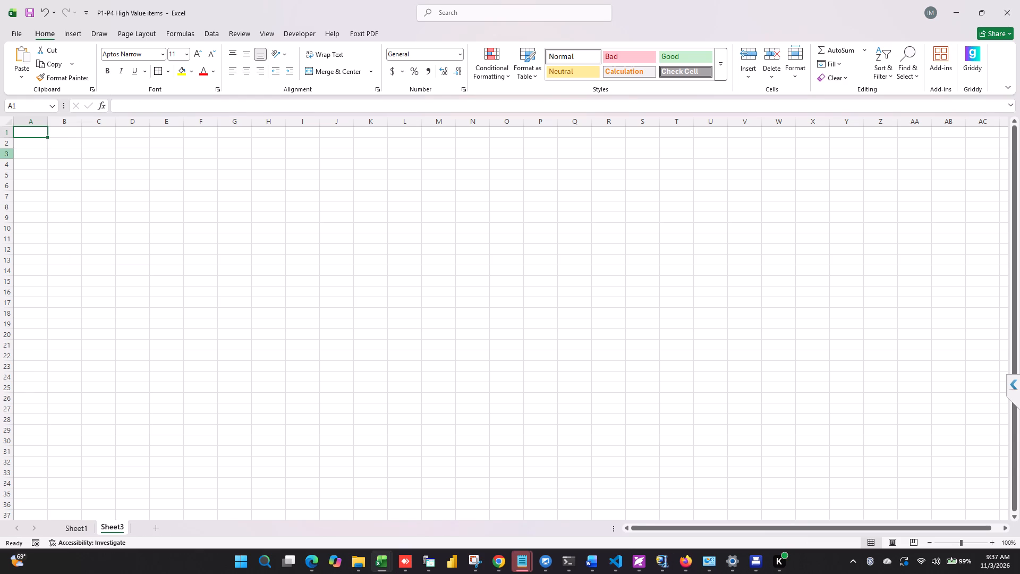
# Paste the copied Kerridge stock data into the new sheet, starting at A1.
pyautogui.rightClick(25, 132)
pyautogui.click(82, 204)
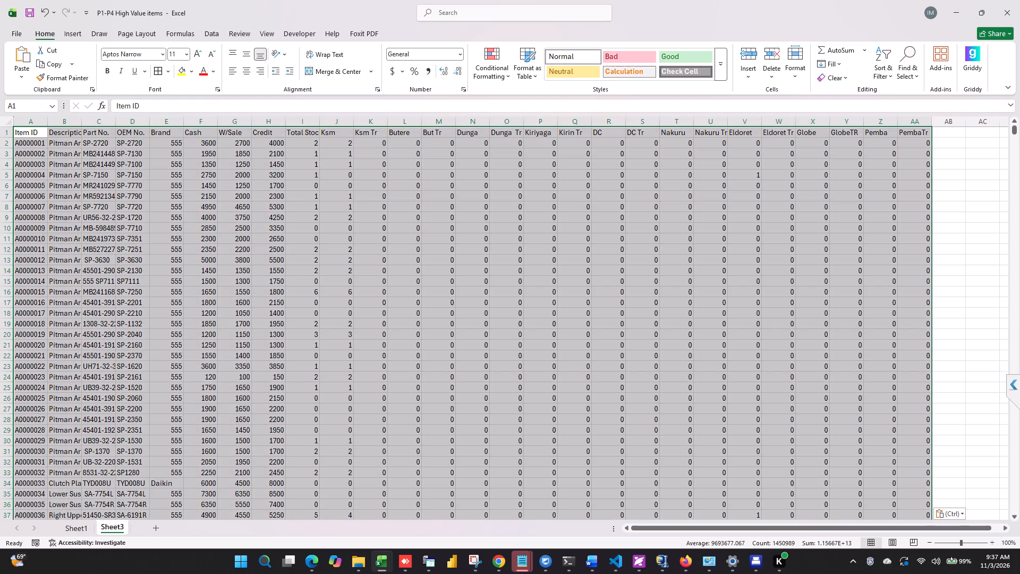
# On Sheet1, replace the #REF! sheet reference in G2's Current Stock VLOOKUP with Sheet3.
pyautogui.click(75, 533)
pyautogui.scroll(14, 553, 296)
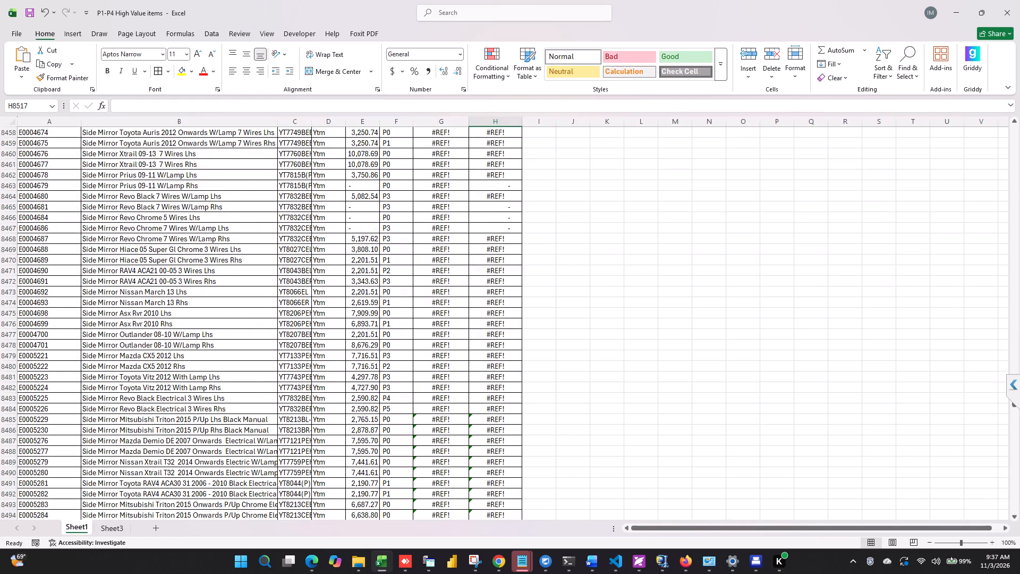
pyautogui.scroll(3, 553, 296)
pyautogui.moveTo(1012, 403); pyautogui.dragTo(1012, 385)
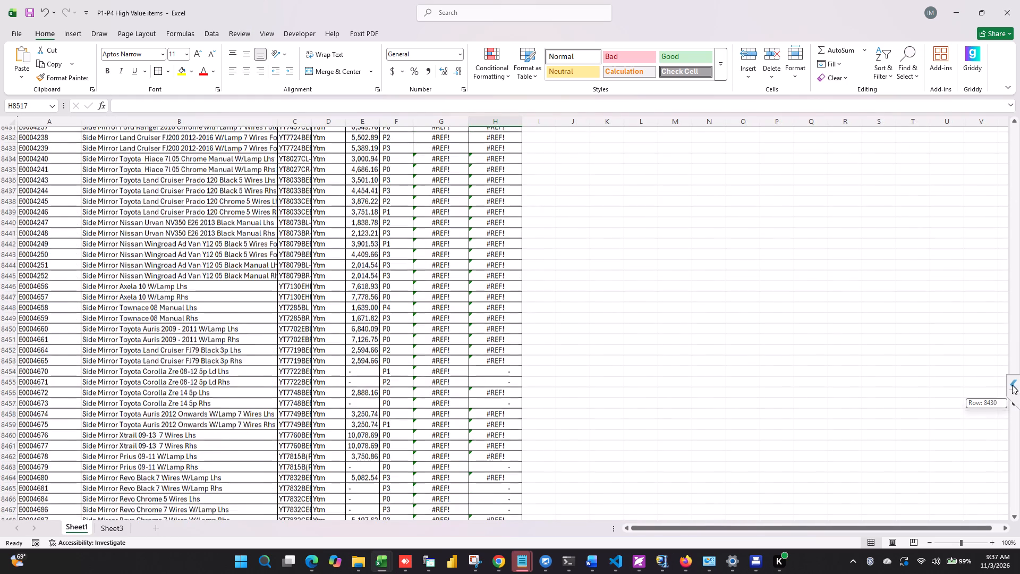
pyautogui.moveTo(1012, 385); pyautogui.dragTo(1018, 73)
pyautogui.click(428, 139)
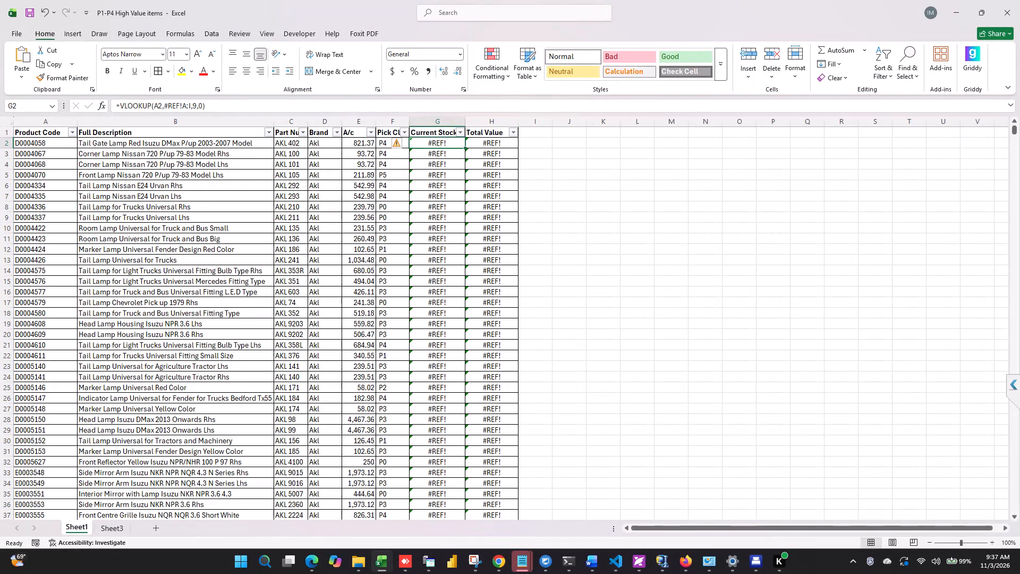
pyautogui.click(234, 107)
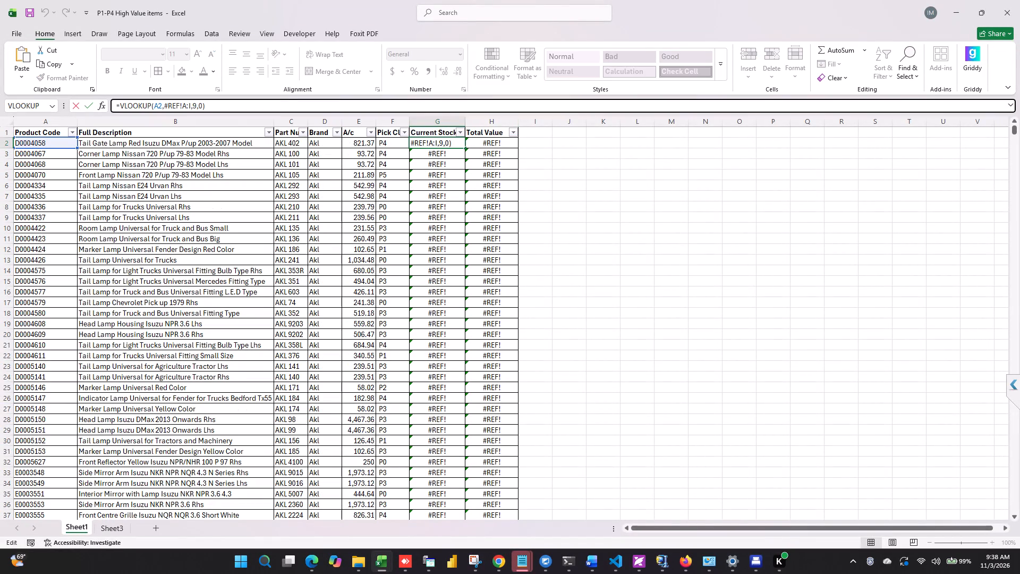
pyautogui.click(183, 107)
pyautogui.press('BackSpace')
pyautogui.press('BackSpace')
pyautogui.press('BackSpace')
pyautogui.press('BackSpace')
pyautogui.press('BackSpace')
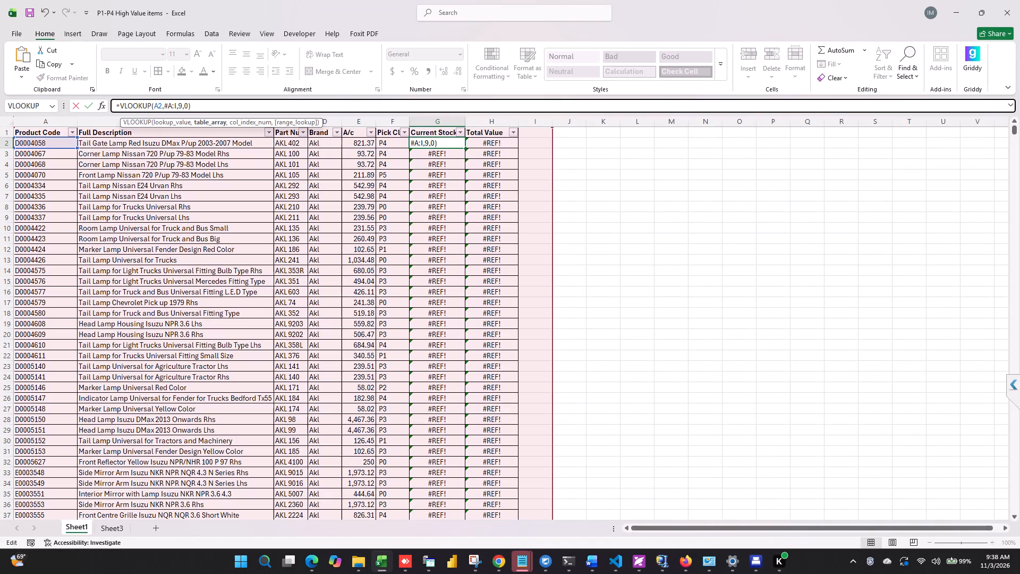
pyautogui.write('sheet')
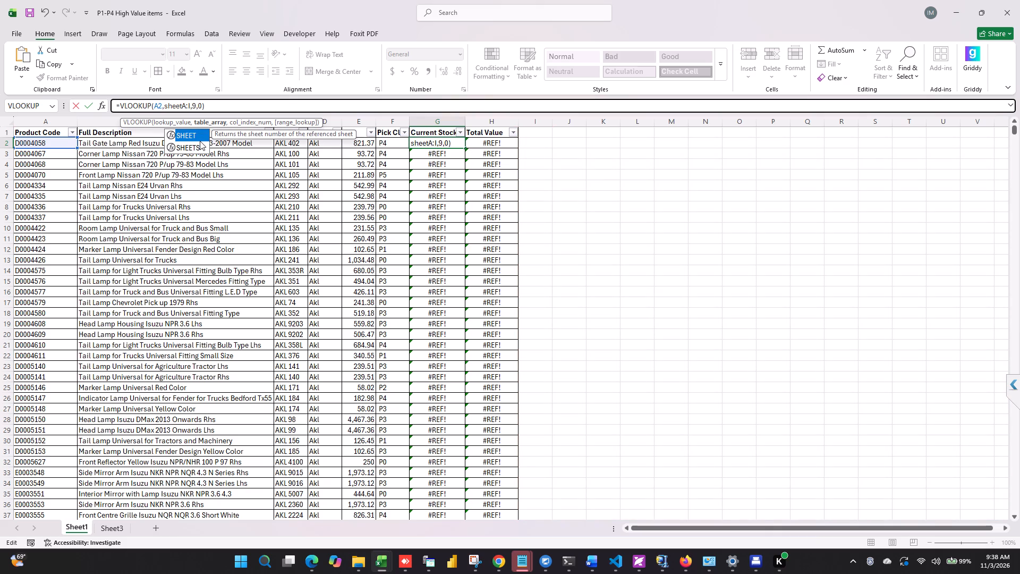
pyautogui.press('BackSpace')
pyautogui.press('BackSpace')
pyautogui.press('BackSpace')
pyautogui.press('BackSpace')
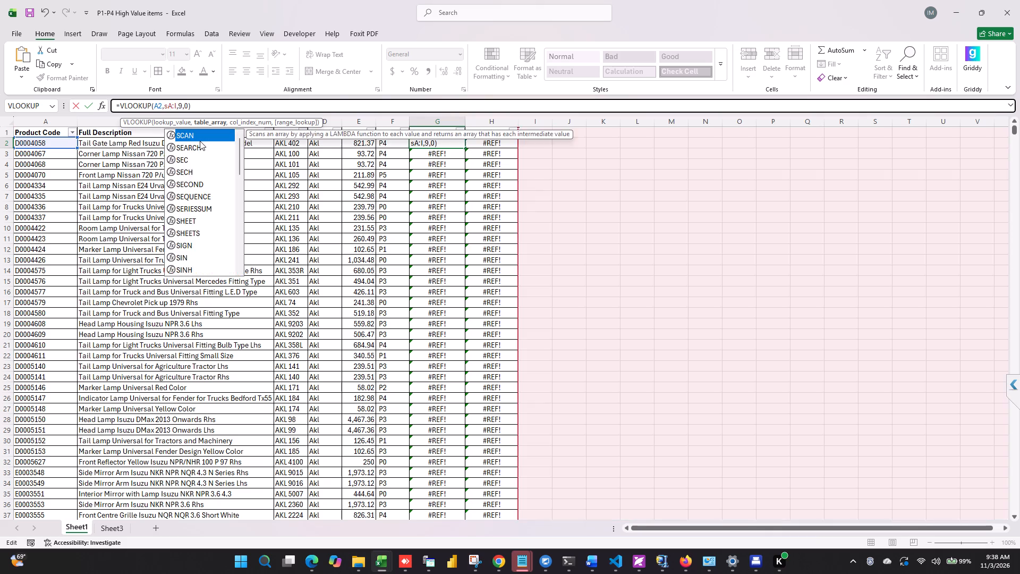
pyautogui.press('BackSpace')
pyautogui.write('Sheet3')
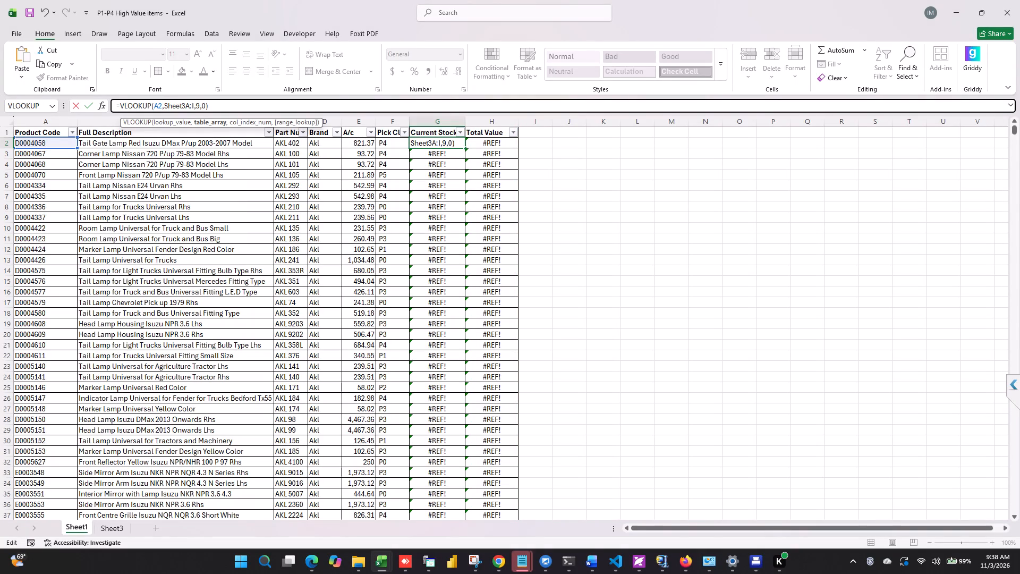
pyautogui.press('Return')
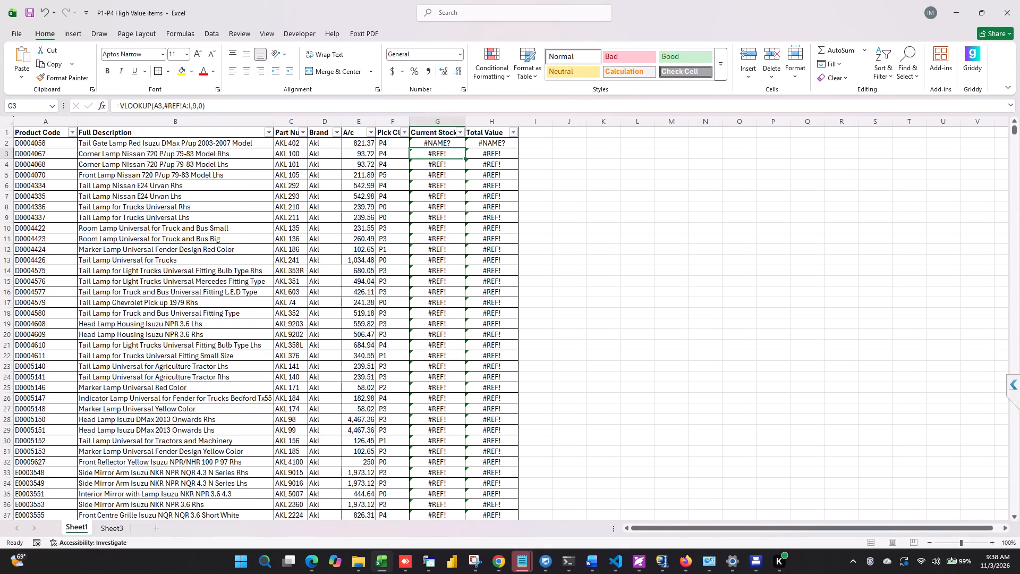
# Reopen the VLOOKUP formula in G2 for editing at its Sheet3 table reference.
pyautogui.click(445, 146)
pyautogui.click(445, 142)
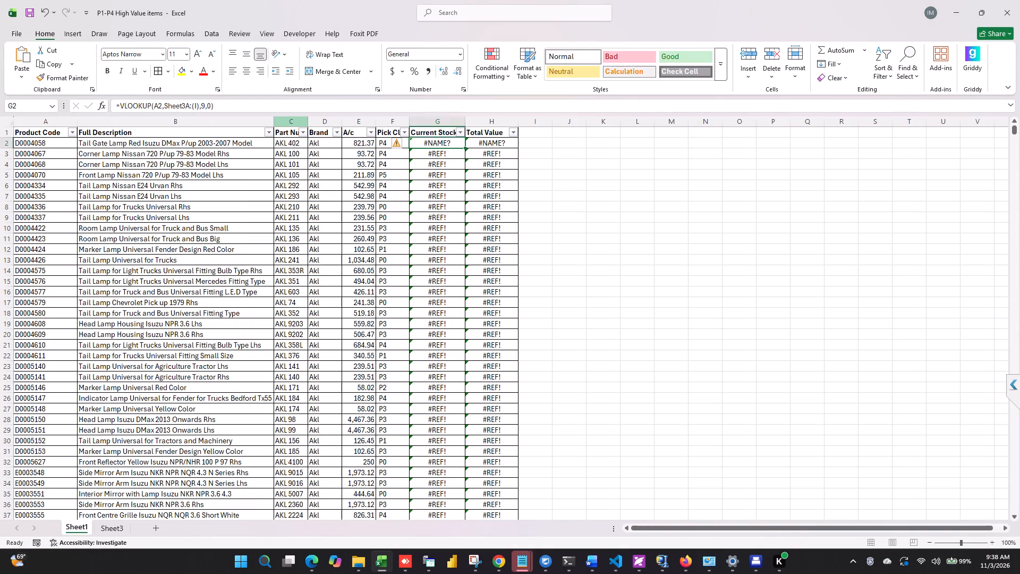
pyautogui.click(185, 106)
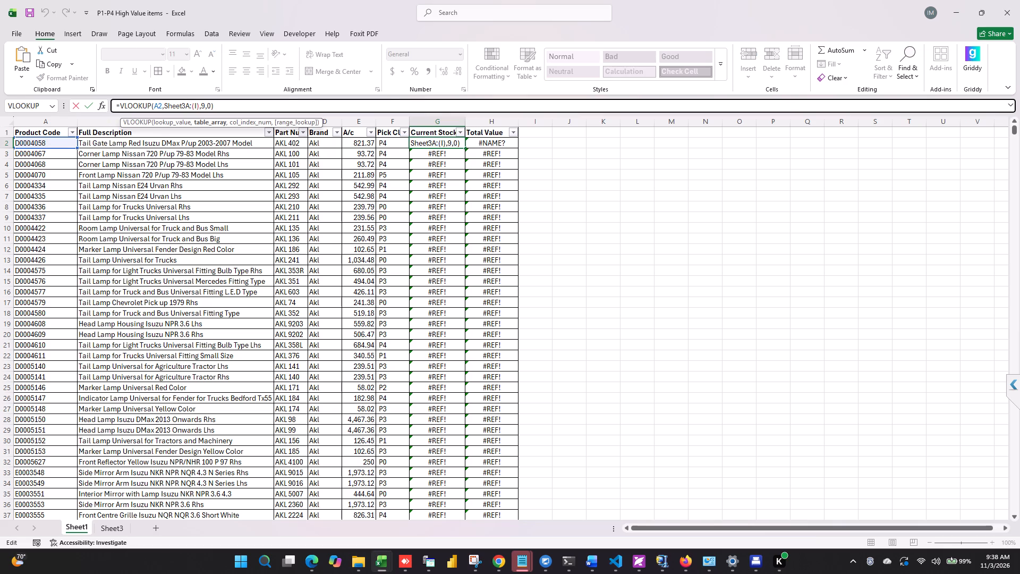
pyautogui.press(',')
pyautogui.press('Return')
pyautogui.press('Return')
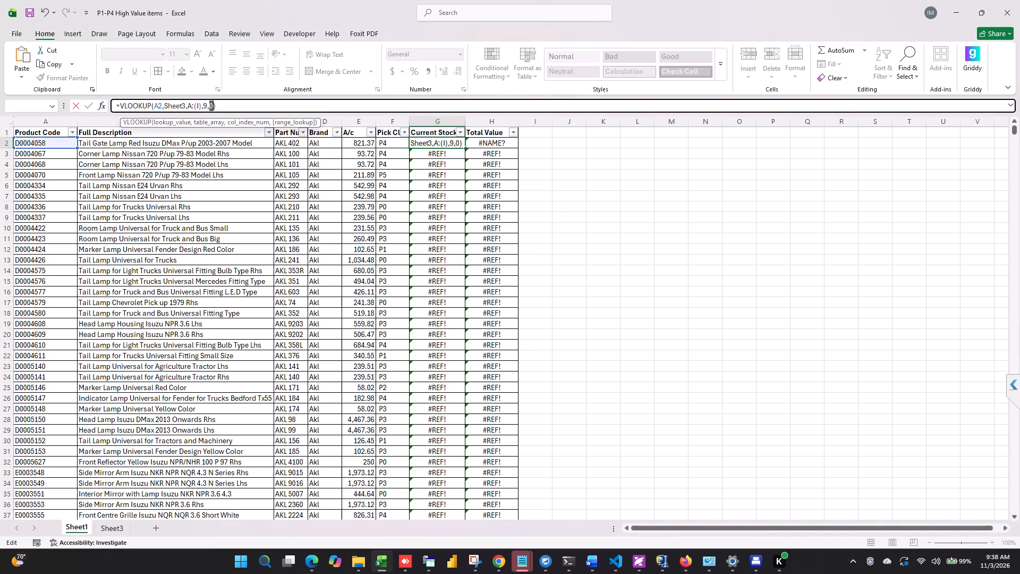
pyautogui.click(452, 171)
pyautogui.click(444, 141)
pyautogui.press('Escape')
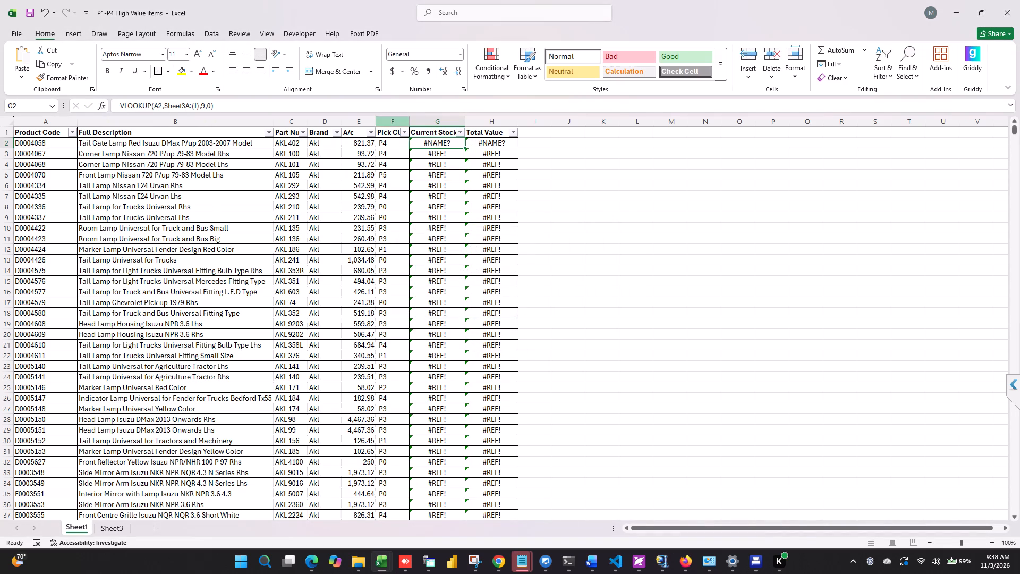
# Clear G2 on Sheet1 and rebuild its Current Stock lookup as =VLOOKUP(A2,Sheet3!A:I,9,0).
pyautogui.click(450, 146)
pyautogui.press('Delete')
pyautogui.click(450, 146)
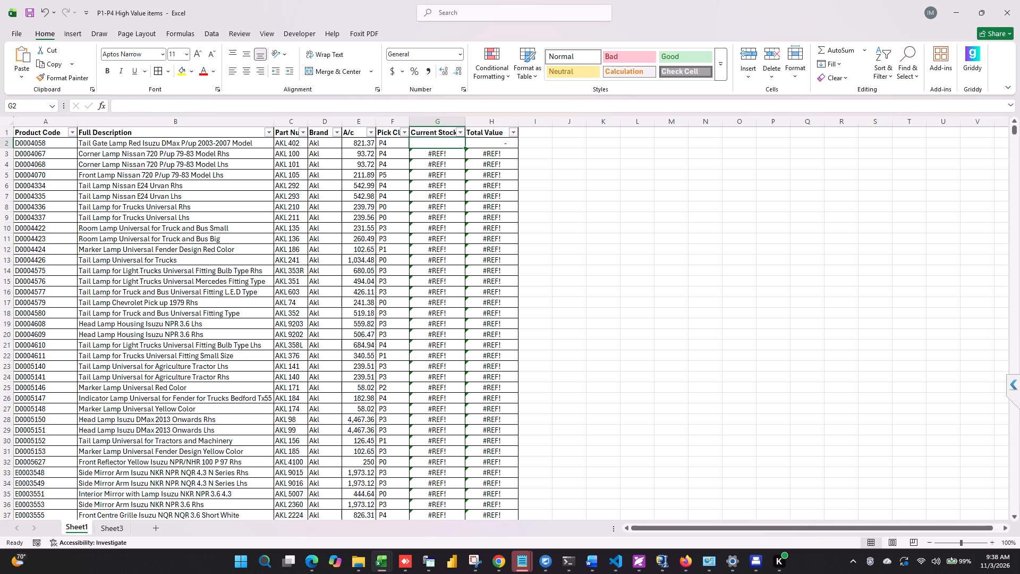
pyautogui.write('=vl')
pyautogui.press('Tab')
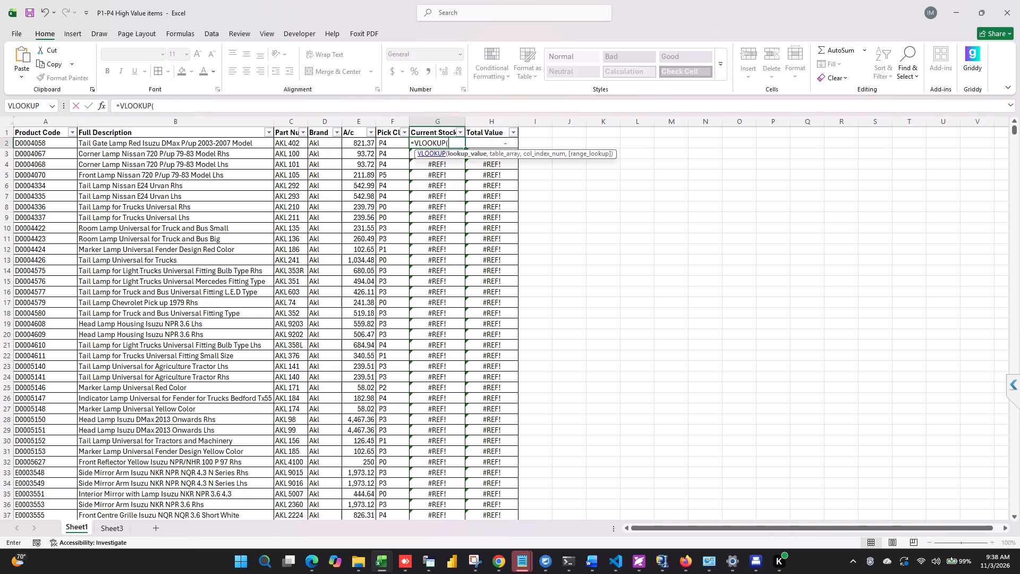
pyautogui.click(28, 143)
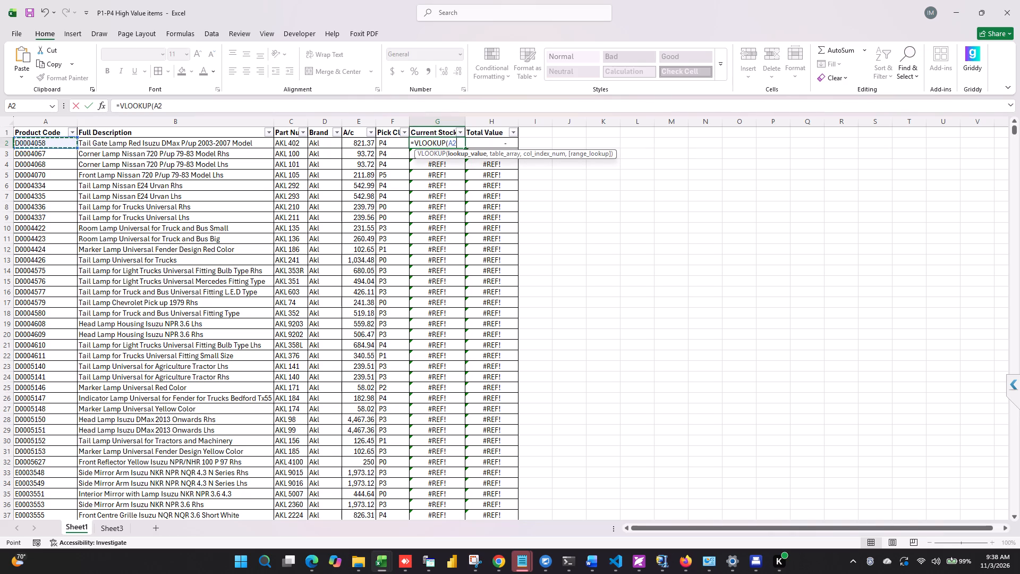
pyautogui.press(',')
pyautogui.click(116, 524)
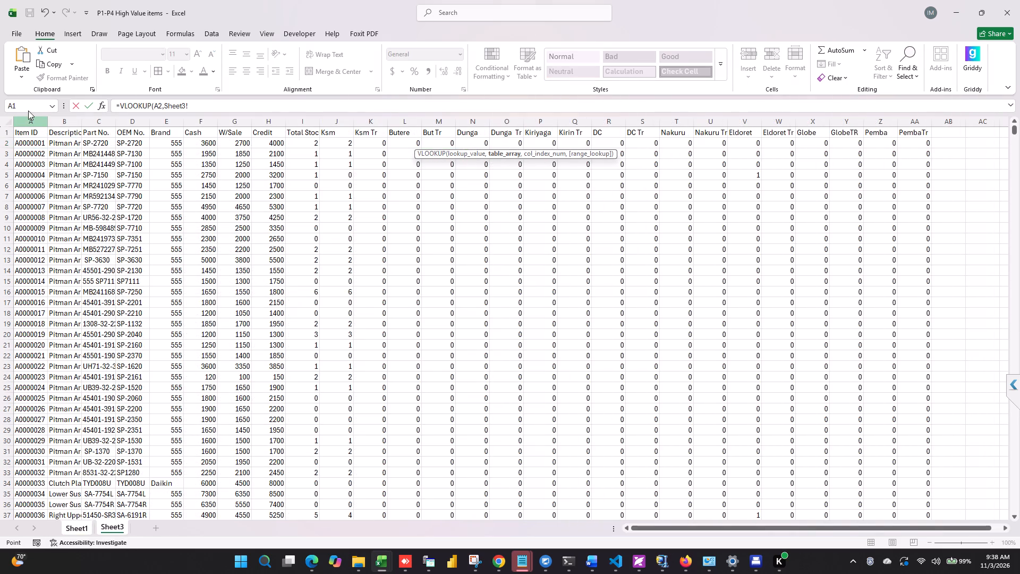
pyautogui.moveTo(30, 121); pyautogui.dragTo(297, 137)
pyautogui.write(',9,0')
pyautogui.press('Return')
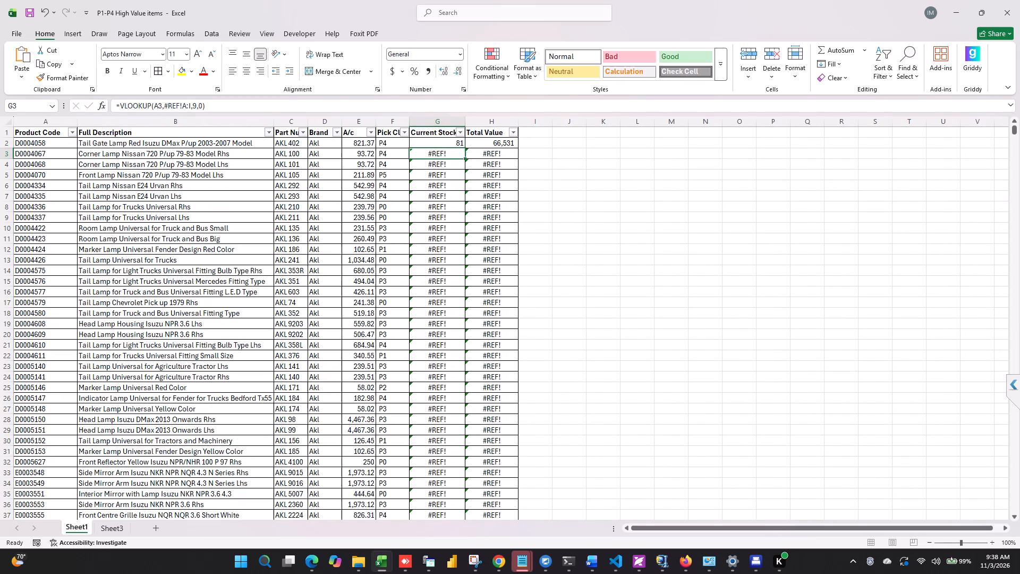
# Fill G2's VLOOKUP formula down the whole Current Stock column.
pyautogui.click(454, 145)
pyautogui.doubleClick(465, 146)
# Copy the Current Stock and Total Value columns (G:H) and paste them back in place as values only.
pyautogui.moveTo(446, 122); pyautogui.dragTo(487, 122)
pyautogui.hotkey('ctrl', 'c')
pyautogui.moveTo(448, 121); pyautogui.dragTo(456, 121)
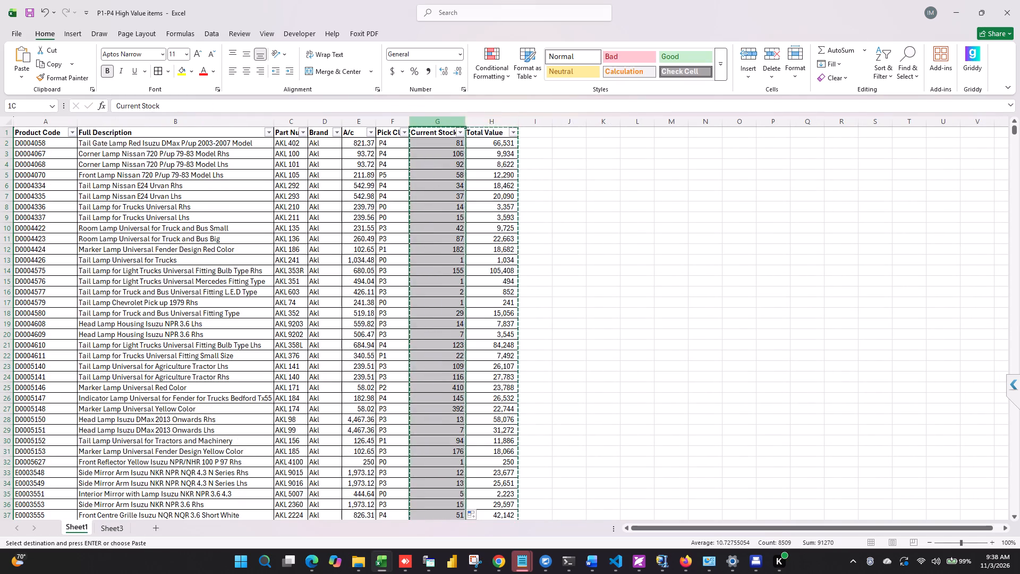
pyautogui.moveTo(456, 121); pyautogui.dragTo(482, 121)
pyautogui.rightClick(482, 121)
pyautogui.click(522, 197)
pyautogui.click(630, 238)
pyautogui.press('Escape')
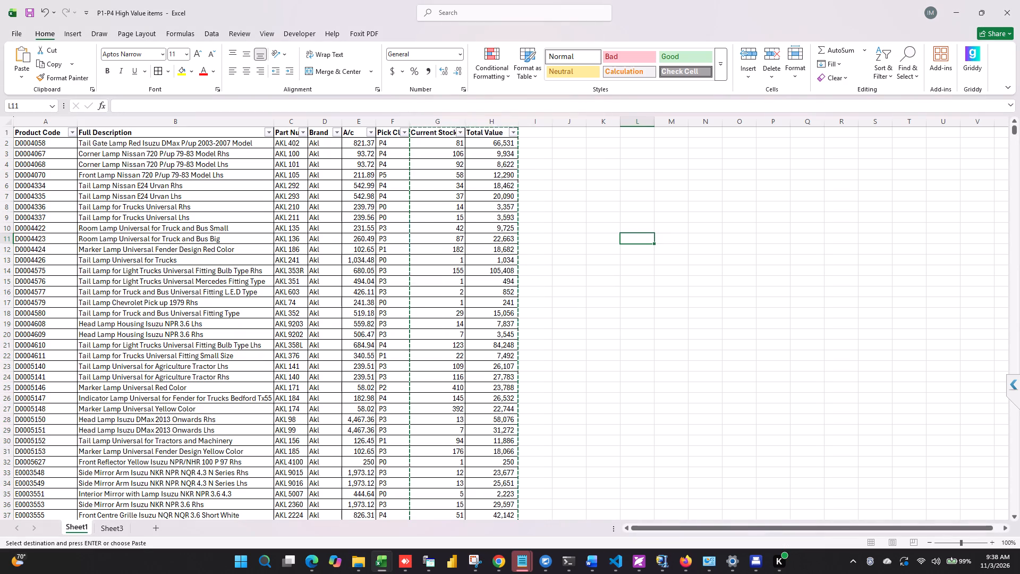
# Switch from the P1-P4 High Value items workbook to another application.
pyautogui.click(399, 565)
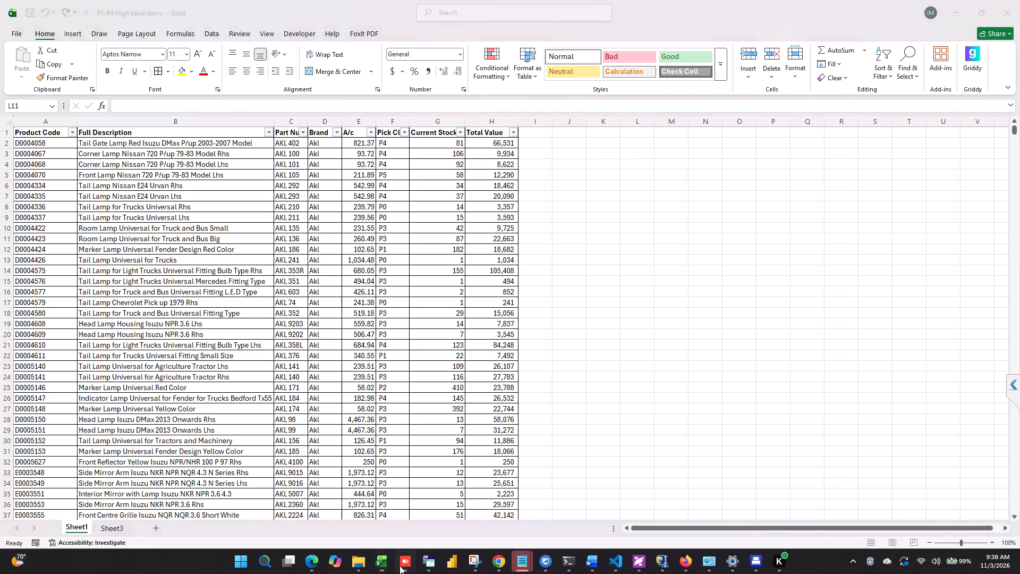
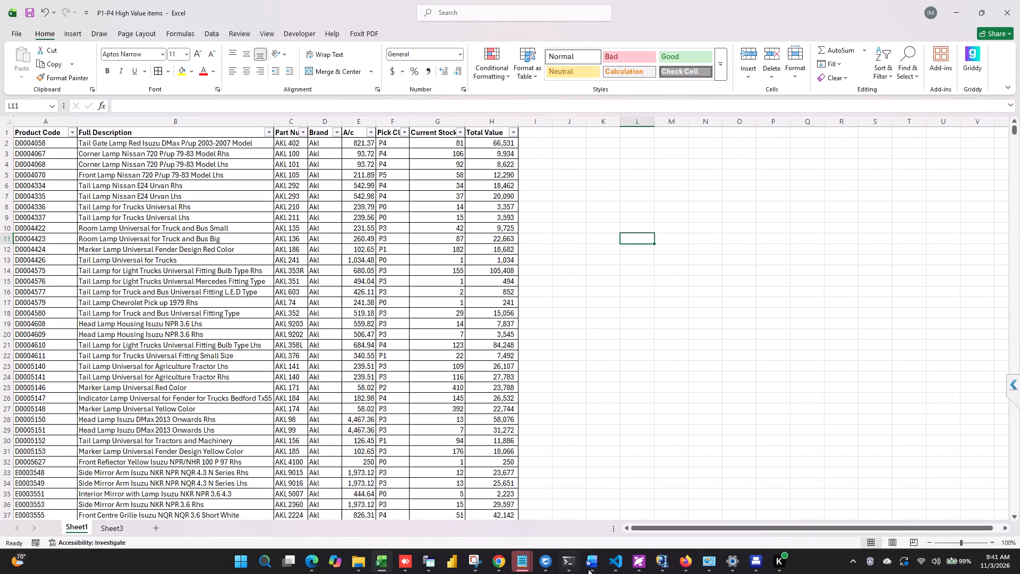
# Switch to Chrome, search the Amex Autoparts website for product code E0001462, and check the matching front fender's product page.
pyautogui.click(493, 558)
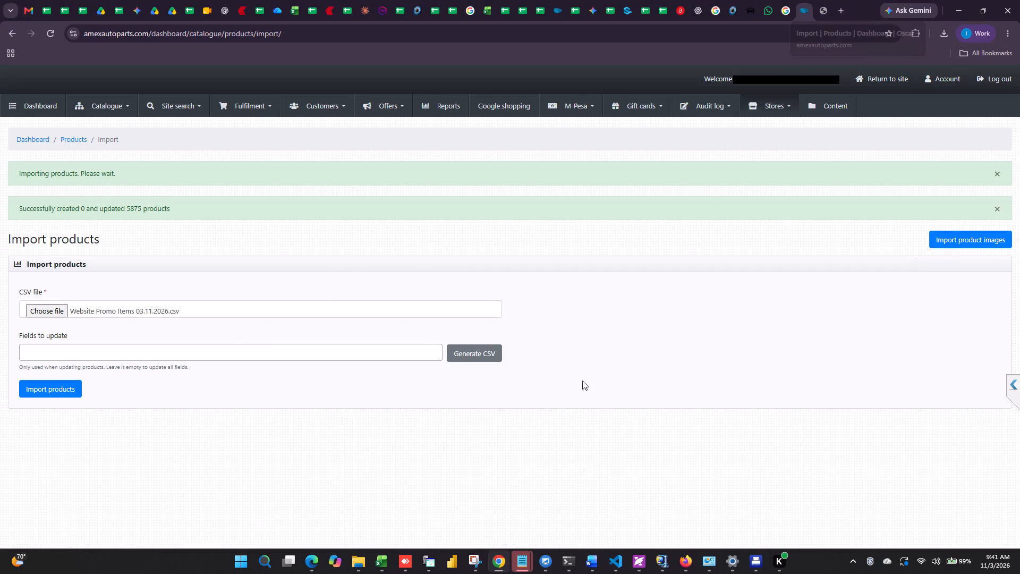
pyautogui.click(685, 0)
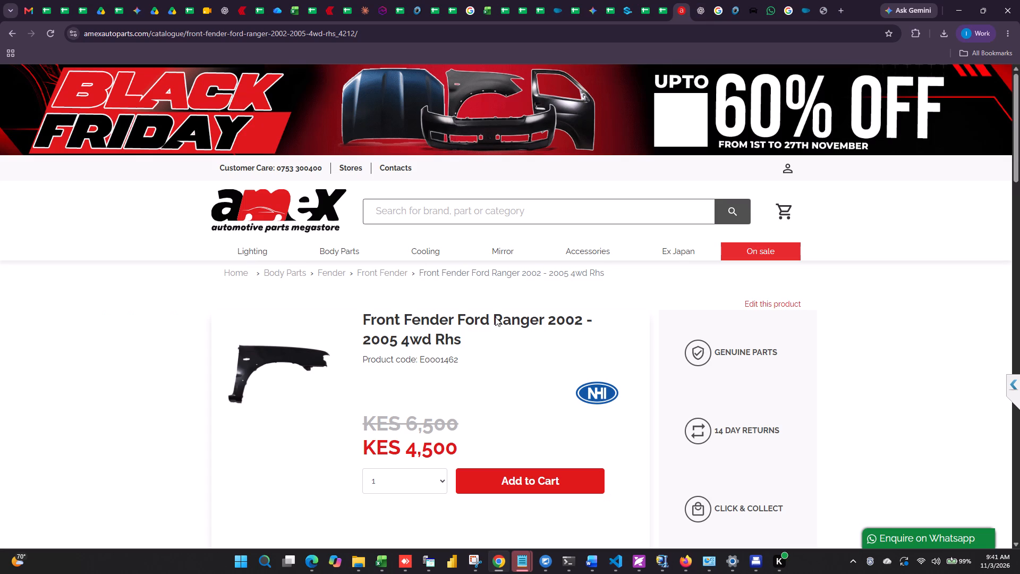
pyautogui.moveTo(466, 357); pyautogui.dragTo(423, 362)
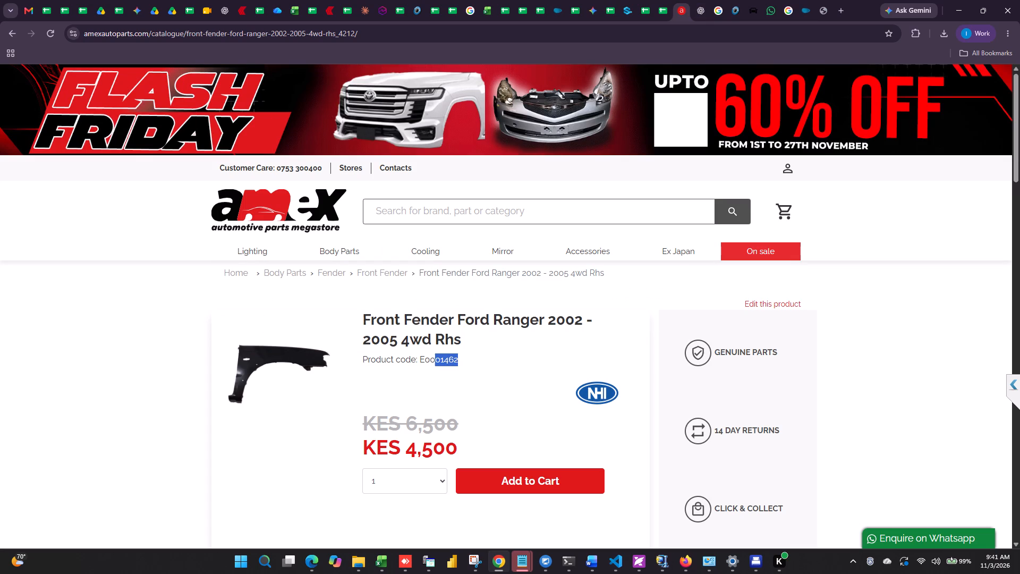
pyautogui.moveTo(423, 362); pyautogui.dragTo(418, 363)
pyautogui.hotkey('ctrl', 'c')
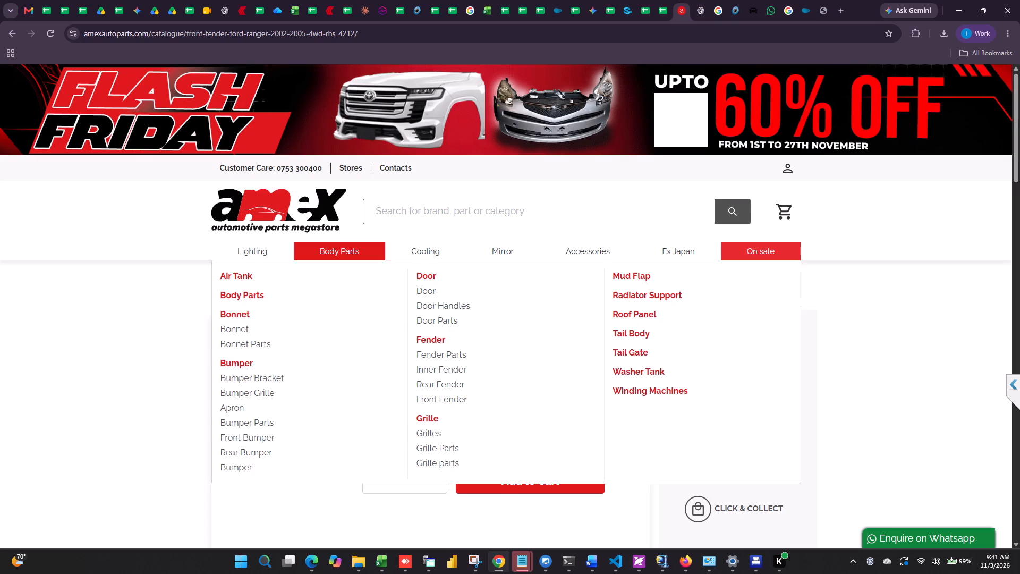
pyautogui.click(433, 203)
pyautogui.hotkey('ctrl', 'v')
pyautogui.press('Return')
pyautogui.click(737, 215)
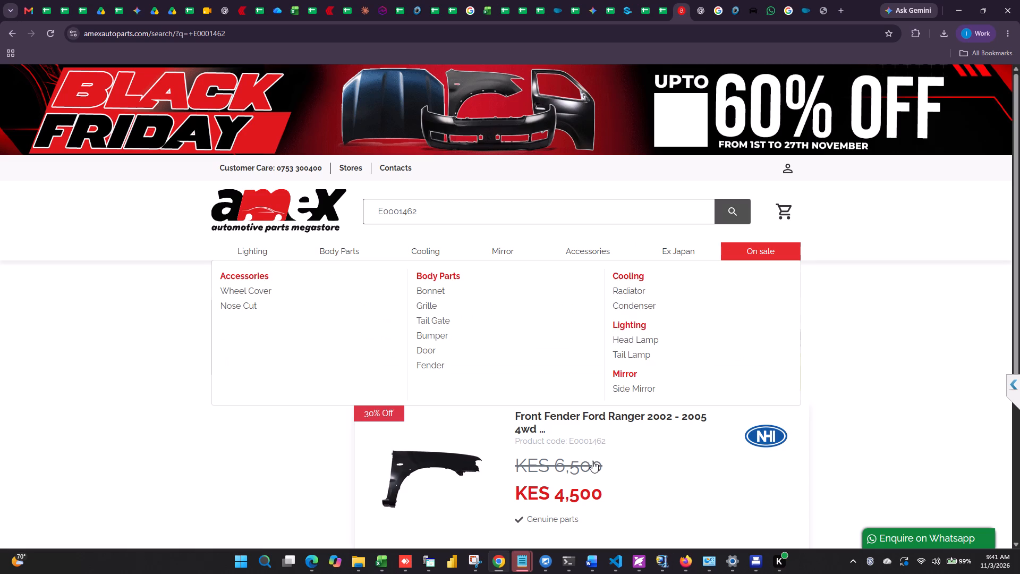
pyautogui.click(590, 416)
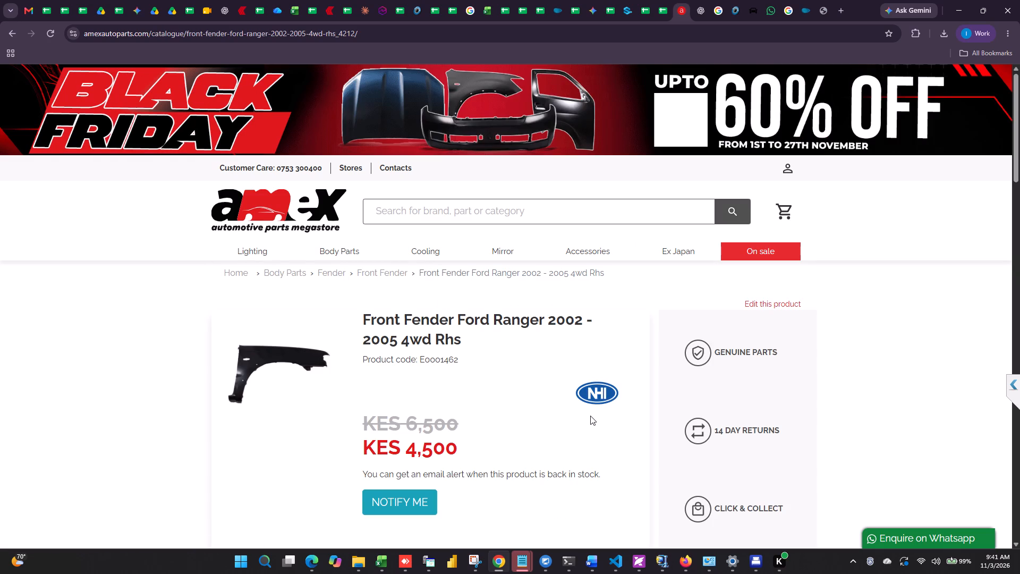
pyautogui.click(15, 33)
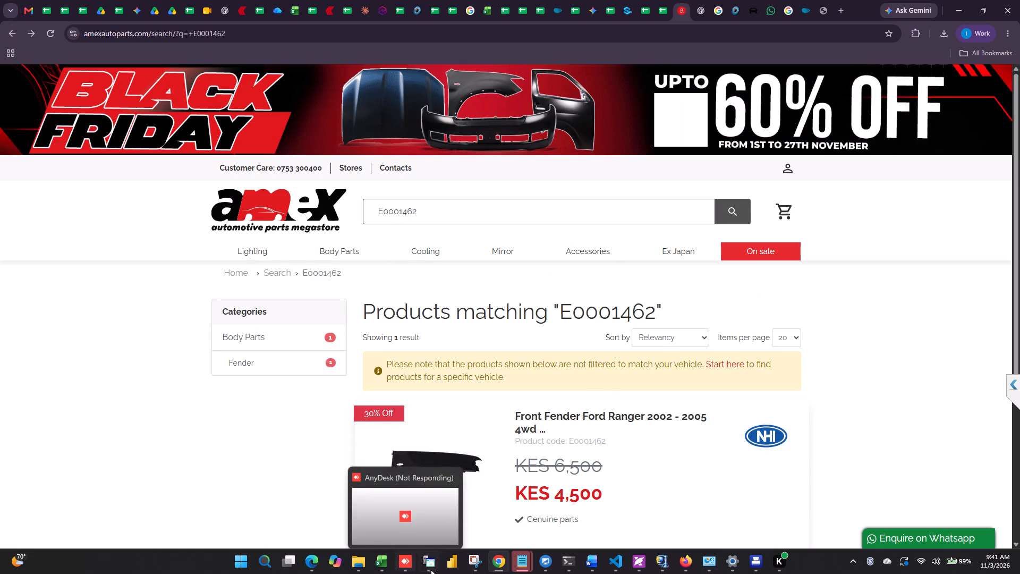
# Switch to the Kerridge client and exit the completed Report Generator.
pyautogui.click(432, 570)
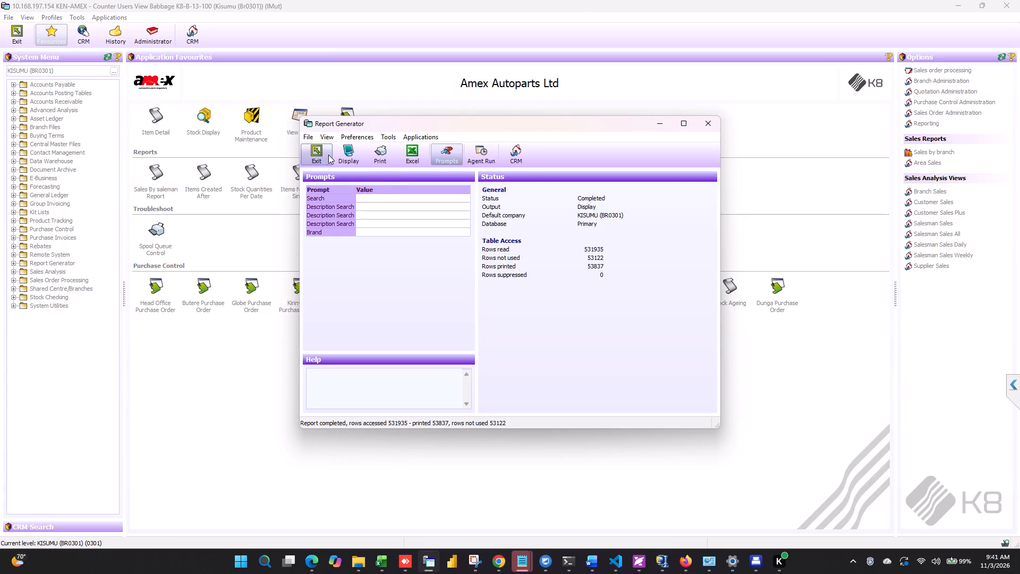
pyautogui.click(325, 156)
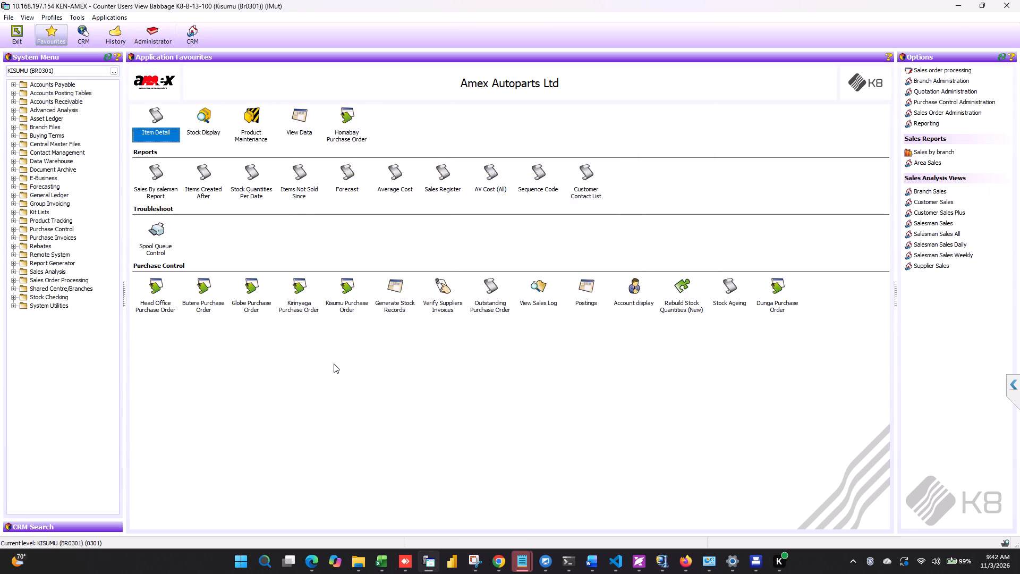
# View the GL postings for Amex Autoparts Limited (GL01) under GL code 101, and exit the postings view.
pyautogui.doubleClick(633, 295)
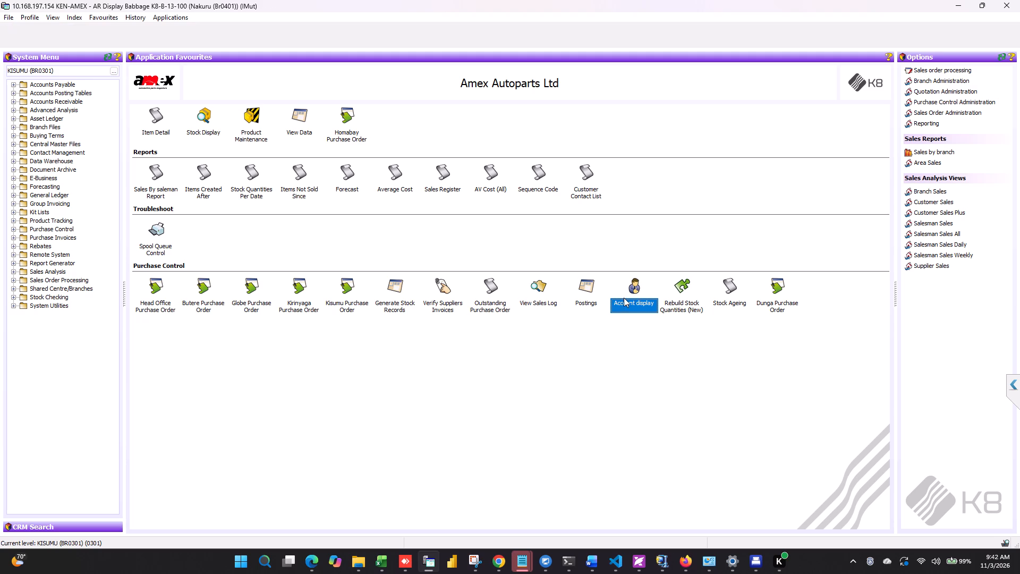
pyautogui.click(19, 40)
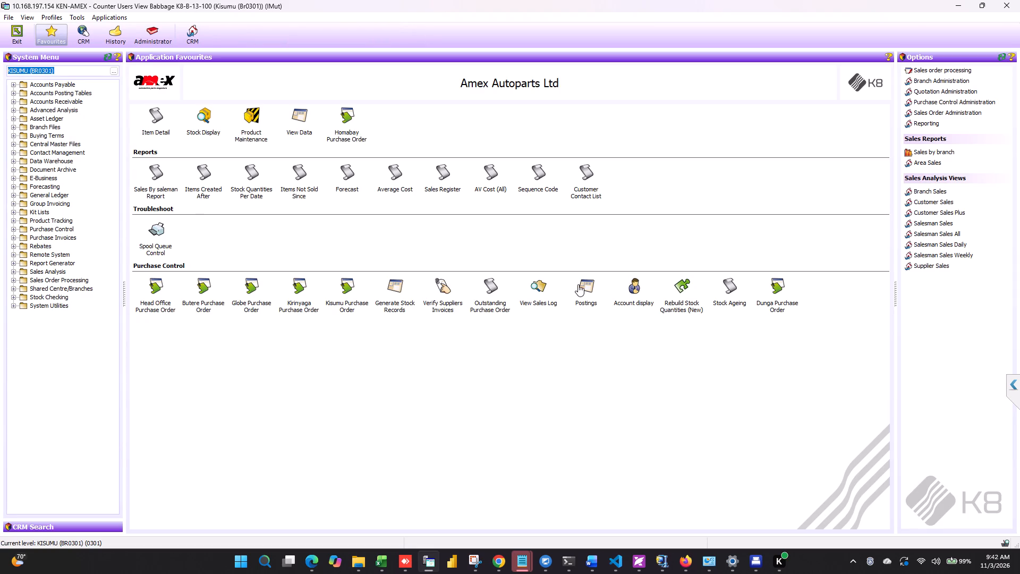
pyautogui.doubleClick(578, 284)
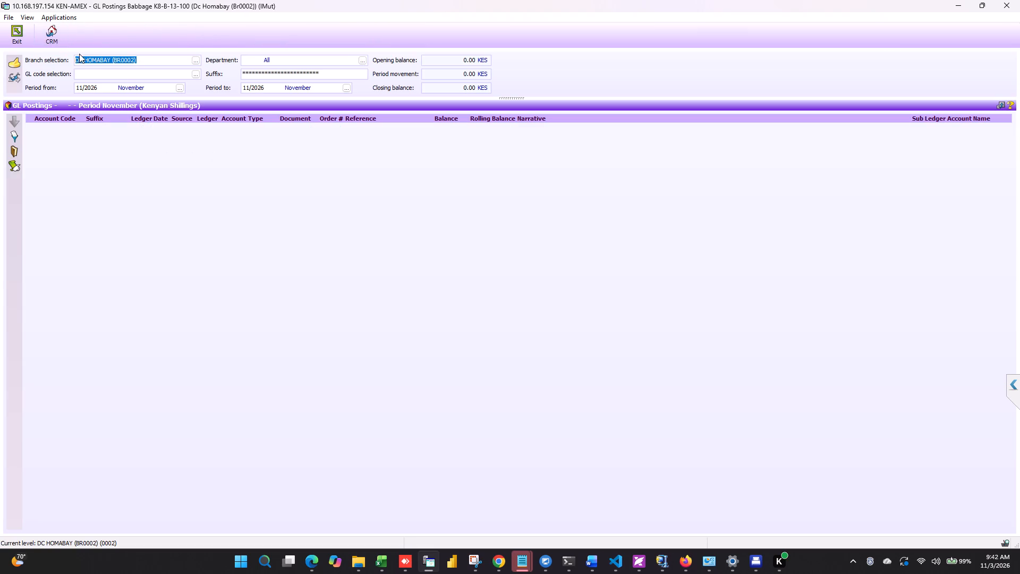
pyautogui.click(197, 62)
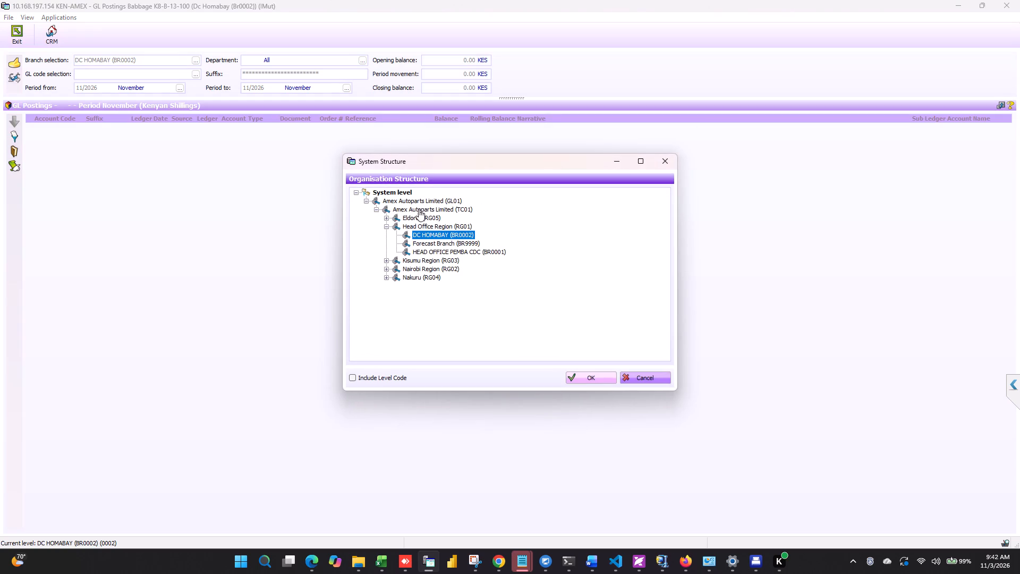
pyautogui.click(421, 197)
pyautogui.click(591, 380)
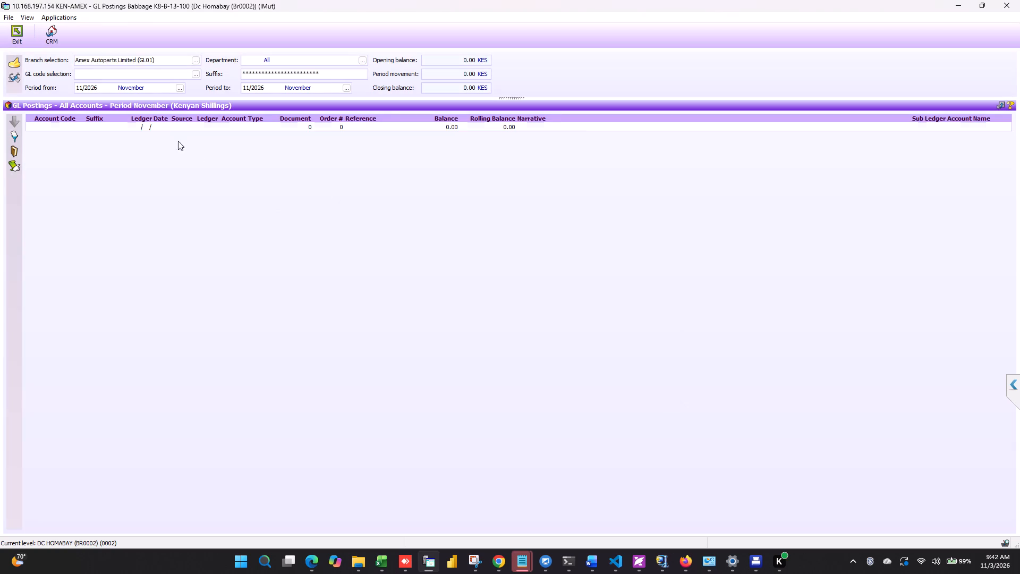
pyautogui.click(98, 74)
pyautogui.write('101')
pyautogui.press('Tab')
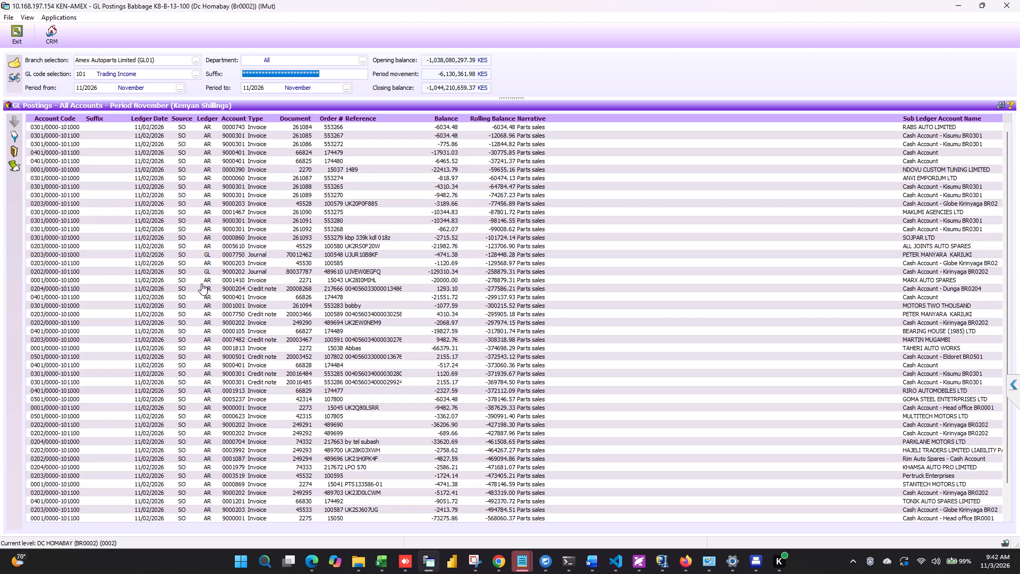
pyautogui.click(27, 28)
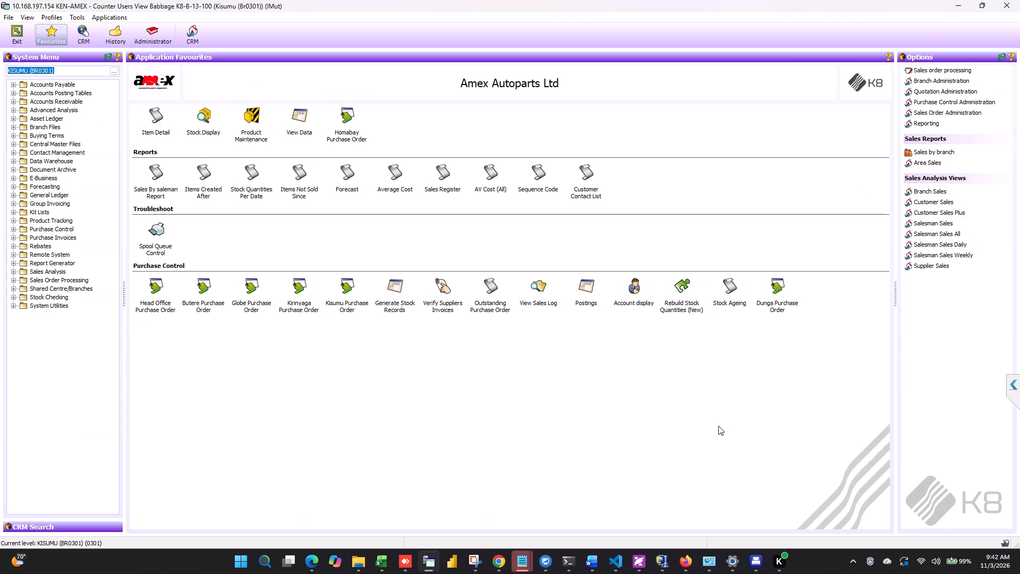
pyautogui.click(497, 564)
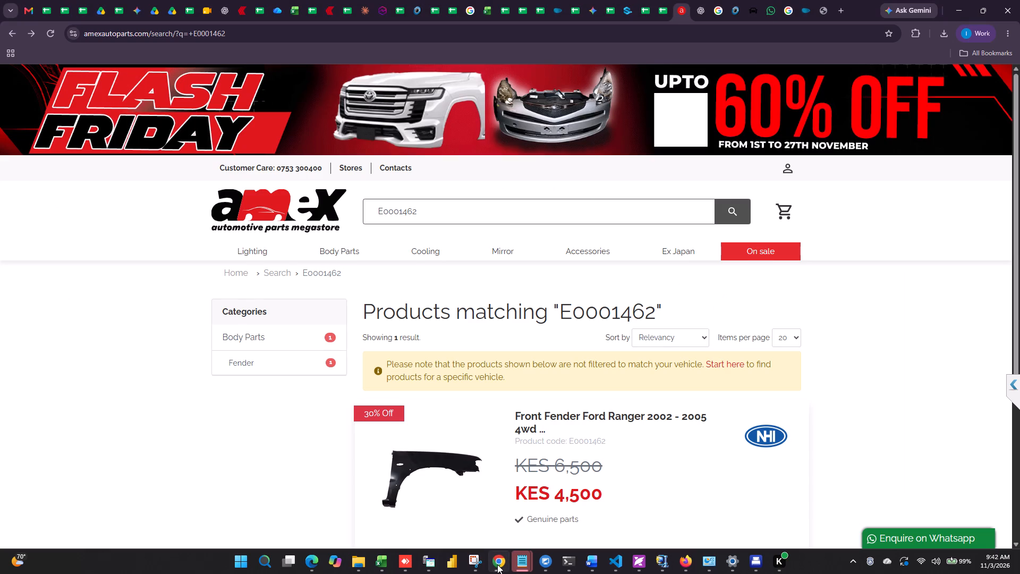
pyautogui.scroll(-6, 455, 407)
# Switch to the Items Created 2026 30.10.2026 workbook and turn on filtering for the Slow Moving Items 2026 header row.
pyautogui.click(382, 565)
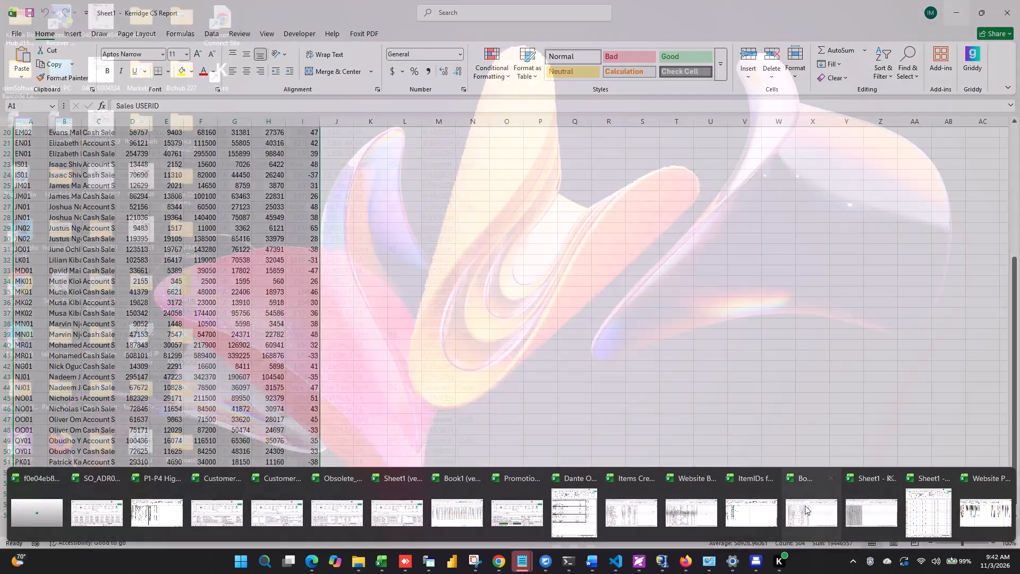
pyautogui.click(646, 503)
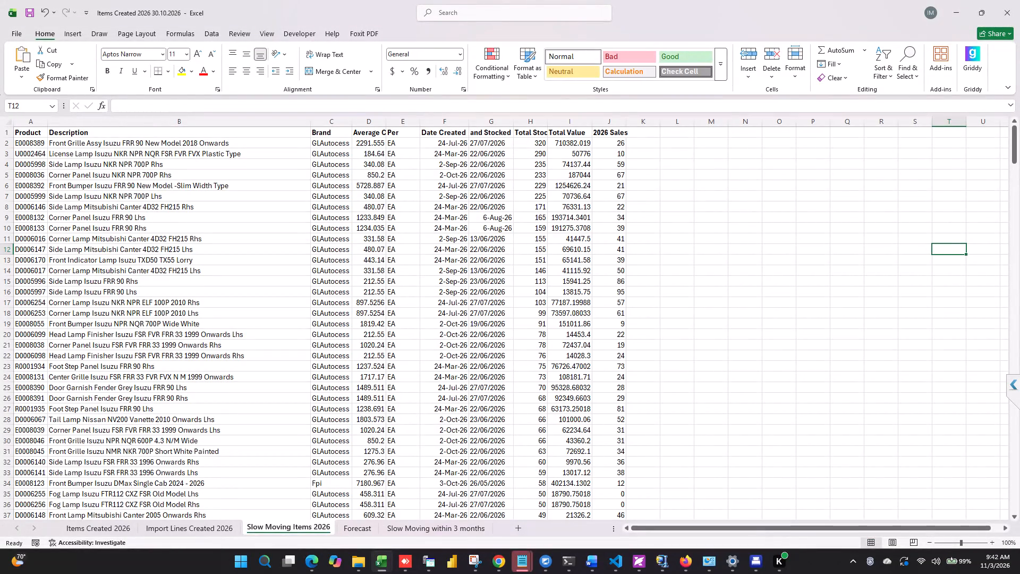
pyautogui.click(447, 135)
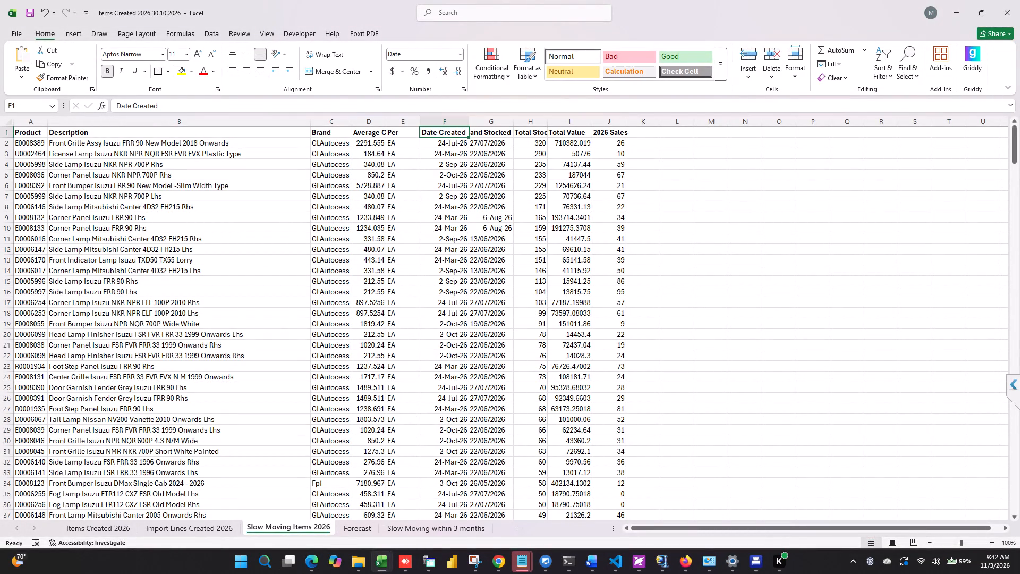
pyautogui.click(218, 33)
pyautogui.click(368, 56)
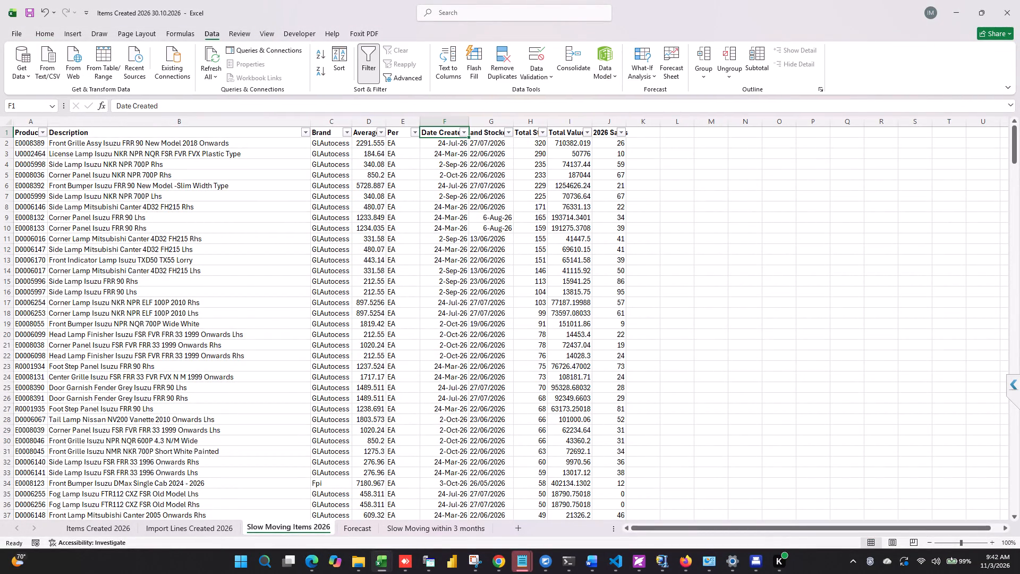
# Filter the Date Created column to show only items from July, August and September 2026.
pyautogui.click(467, 136)
pyautogui.scroll(-14, 427, 337)
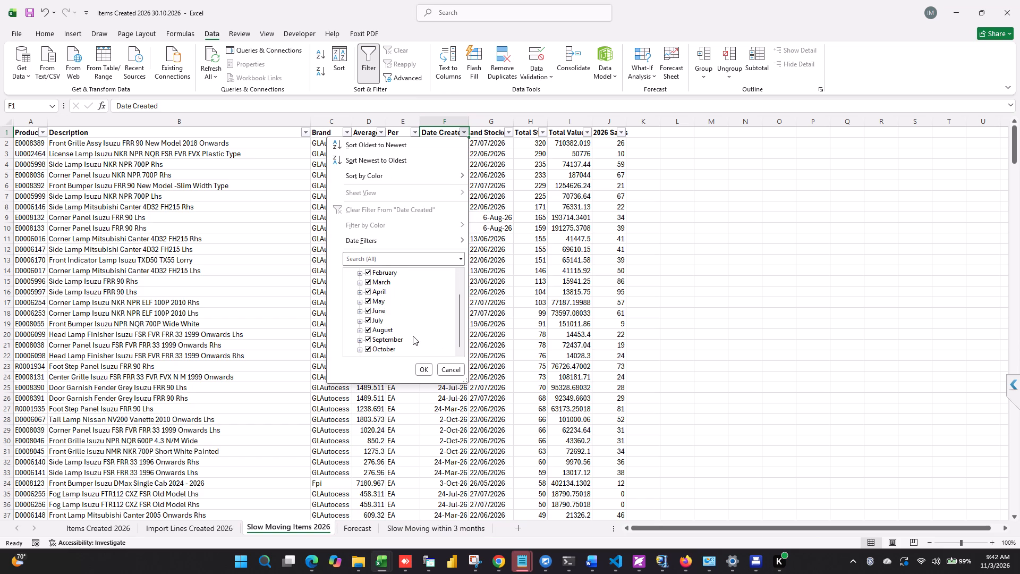
pyautogui.scroll(8, 413, 336)
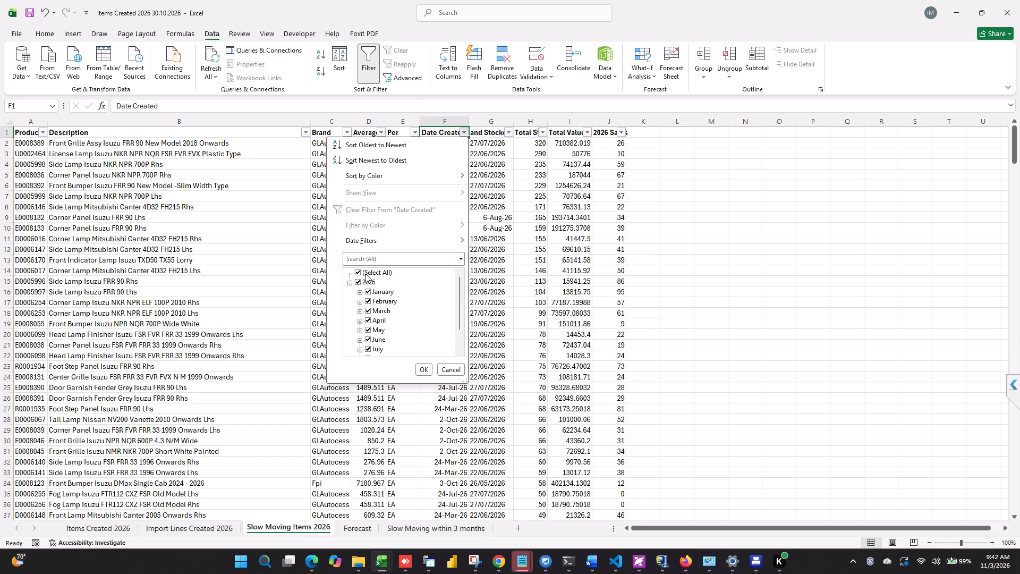
pyautogui.click(369, 280)
pyautogui.scroll(-2, 397, 325)
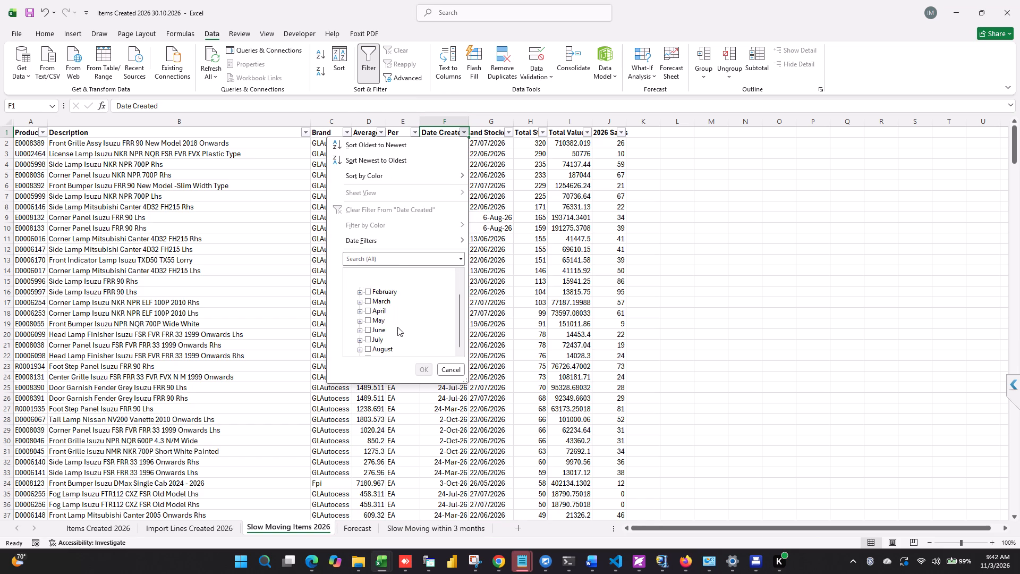
pyautogui.scroll(-4, 397, 333)
pyautogui.click(384, 340)
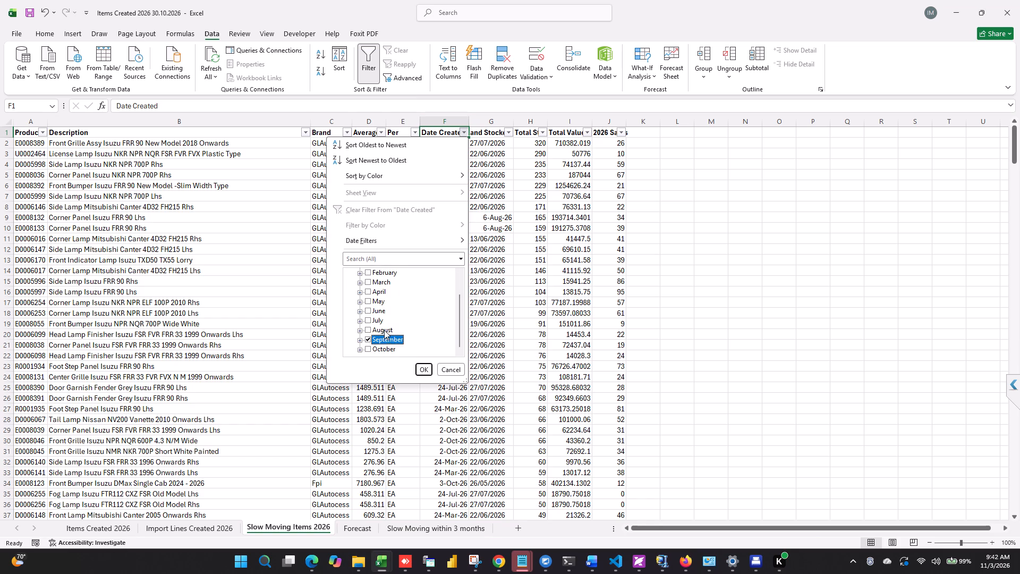
pyautogui.click(384, 330)
pyautogui.click(361, 309)
pyautogui.click(366, 328)
pyautogui.click(368, 319)
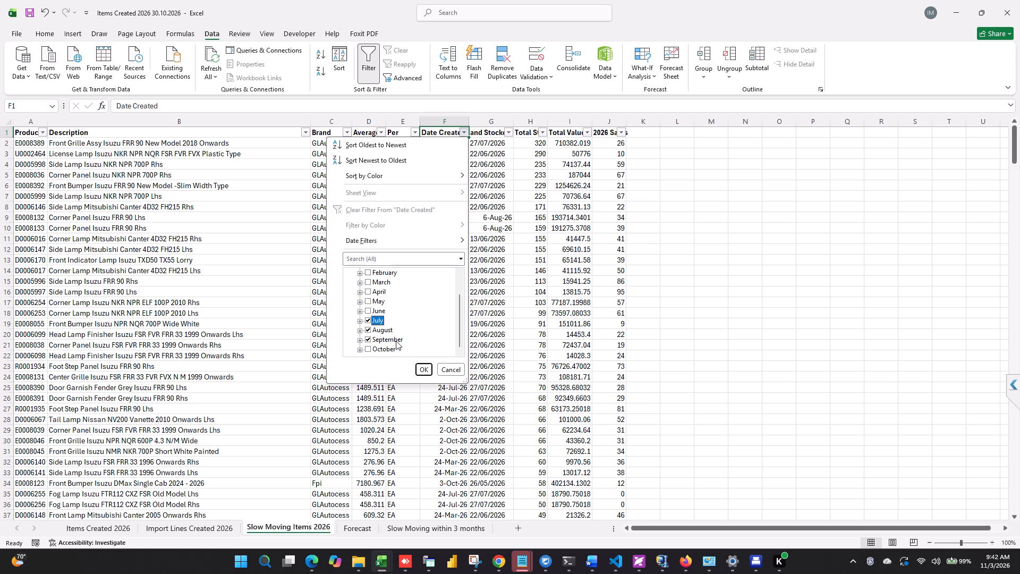
pyautogui.click(428, 366)
pyautogui.click(702, 241)
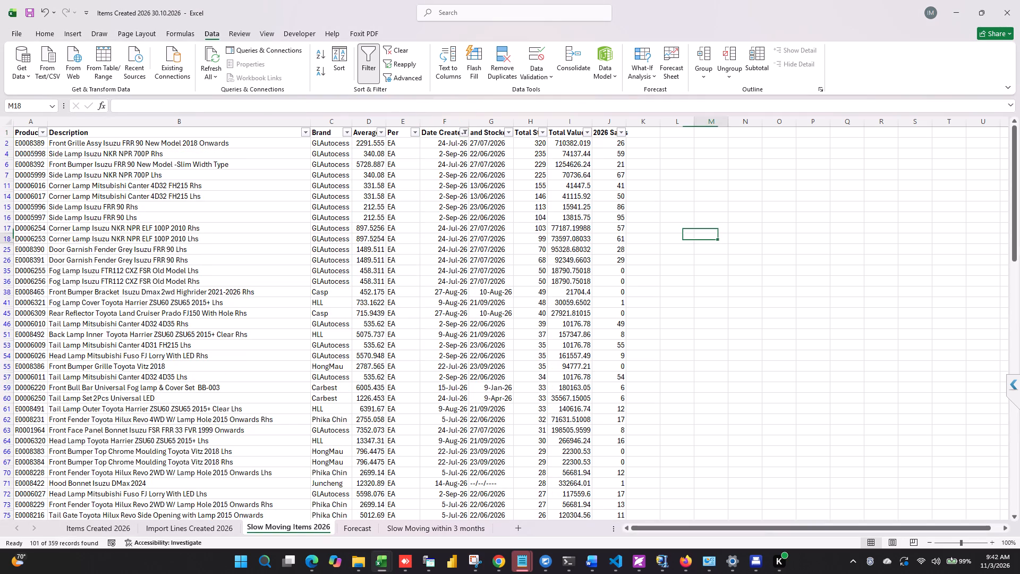
# Widen column J so the 2026 Sales header fits.
pyautogui.moveTo(624, 118); pyautogui.dragTo(633, 120)
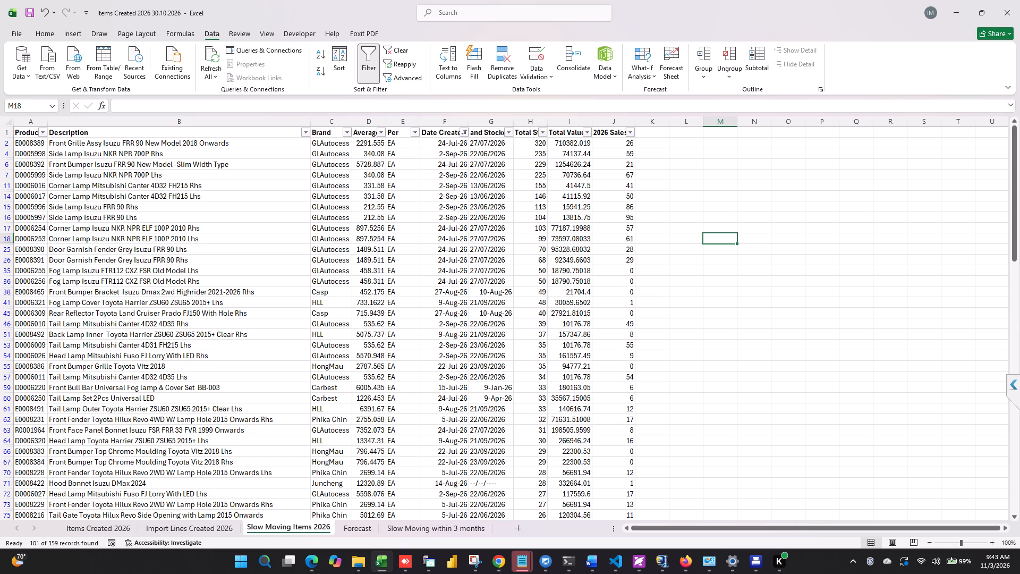
# Arrange the Items Created workbook and the Kerridge client side by side on the screen.
pyautogui.press('super+Left')
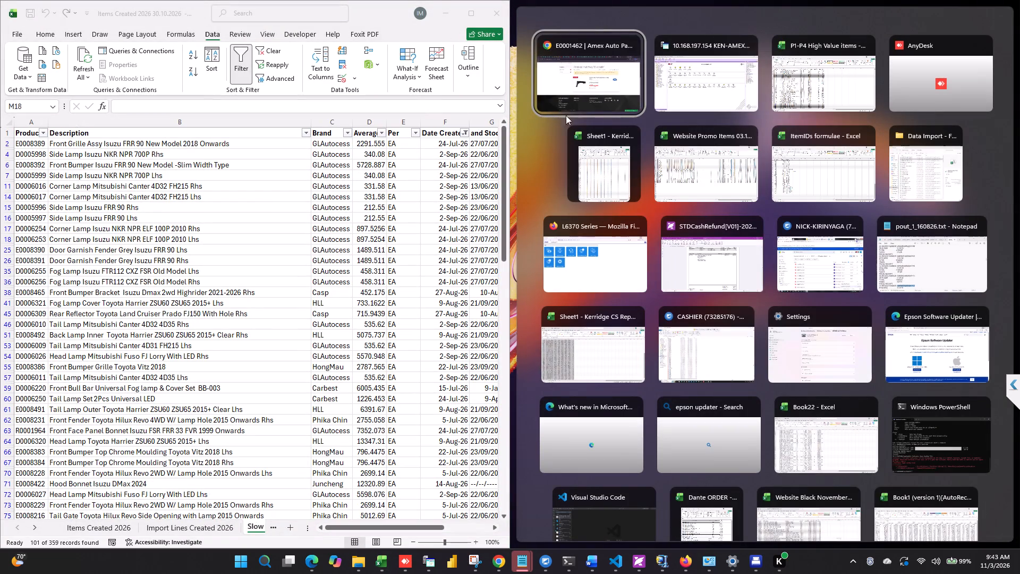
pyautogui.click(681, 80)
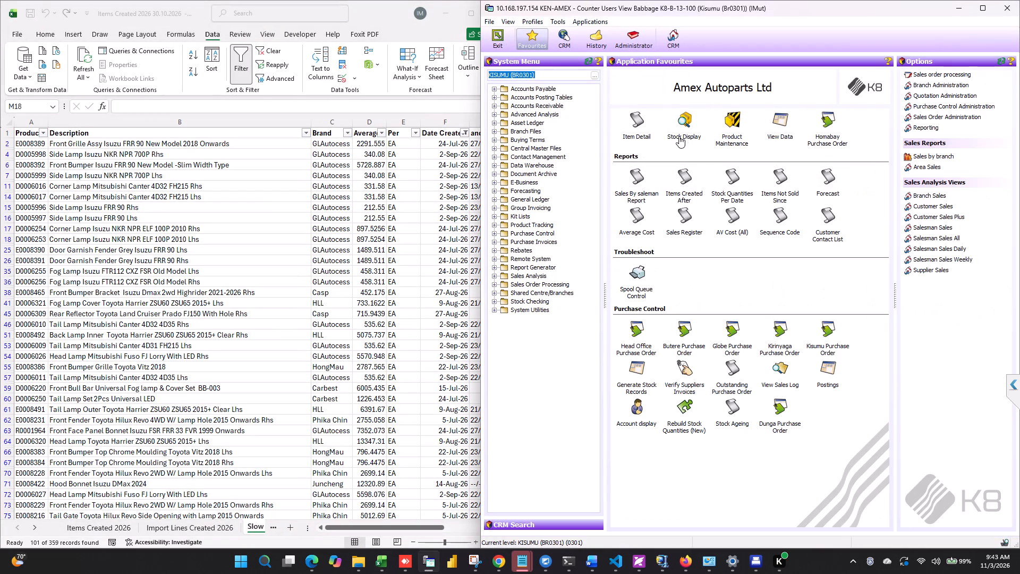
pyautogui.click(423, 198)
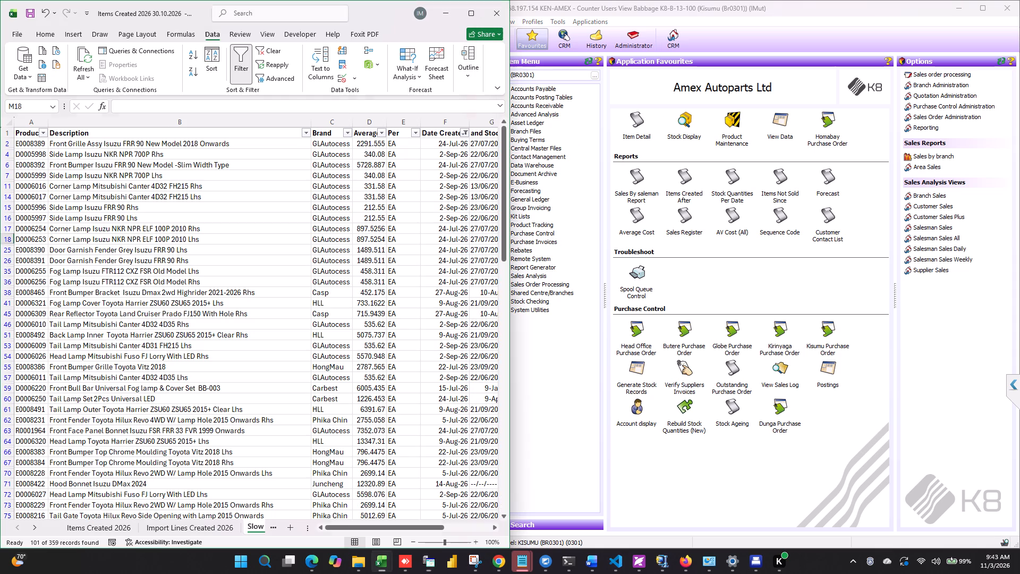
# Set the Kerridge system menu's branch level to 01, replacing the Kisumu branch.
pyautogui.moveTo(553, 77); pyautogui.dragTo(352, 87)
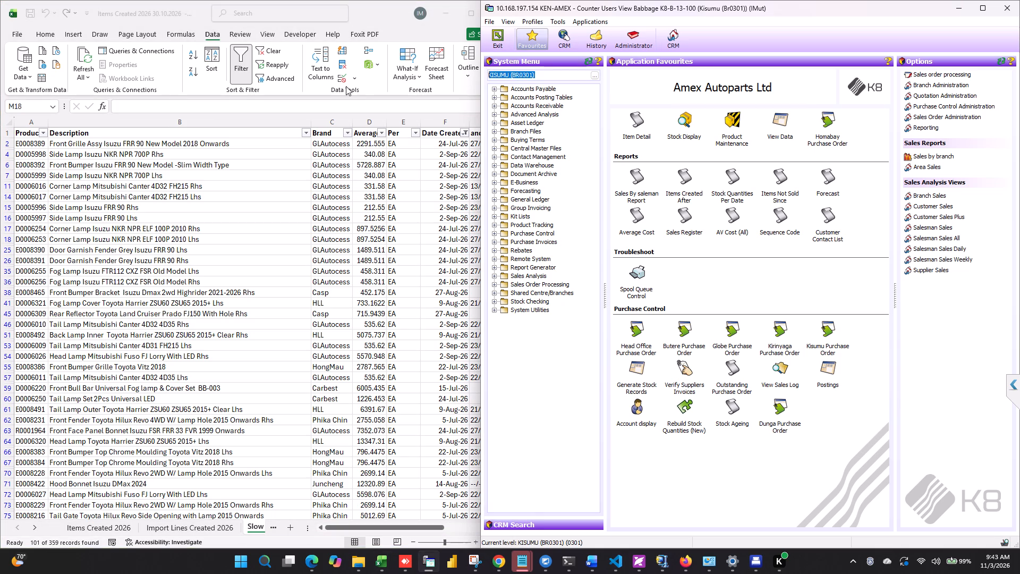
pyautogui.press('BackSpace')
pyautogui.write('01')
pyautogui.press('Tab')
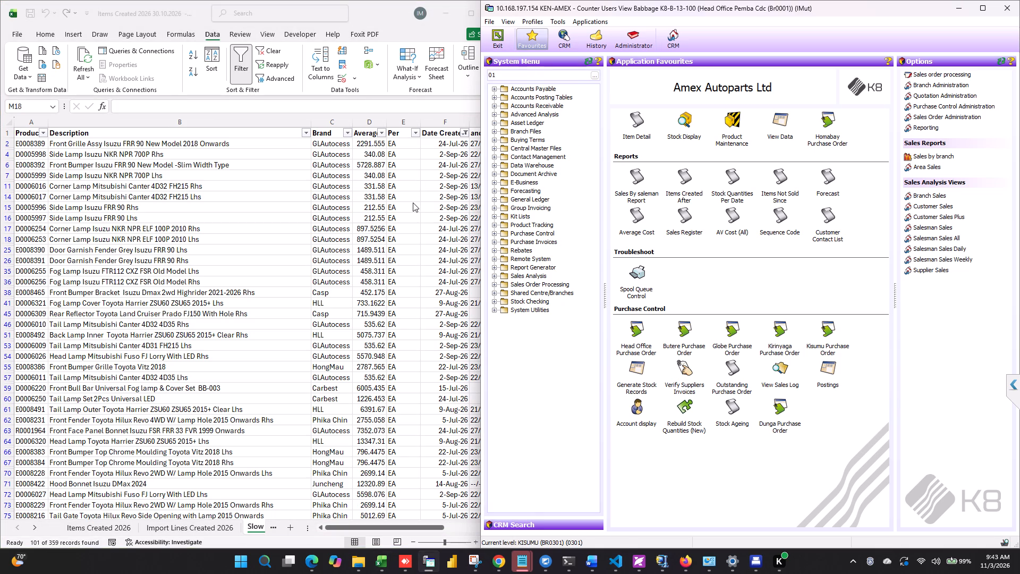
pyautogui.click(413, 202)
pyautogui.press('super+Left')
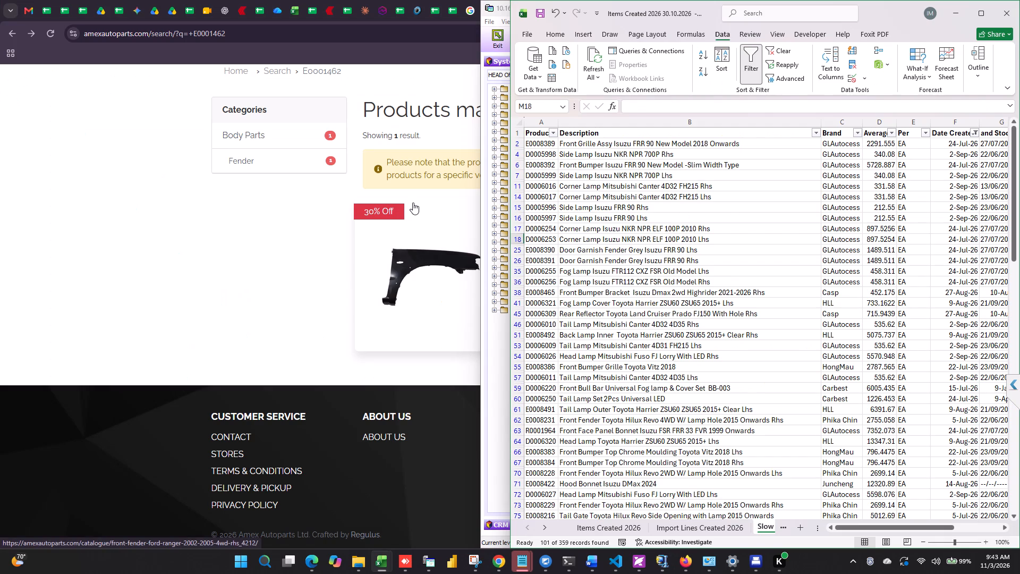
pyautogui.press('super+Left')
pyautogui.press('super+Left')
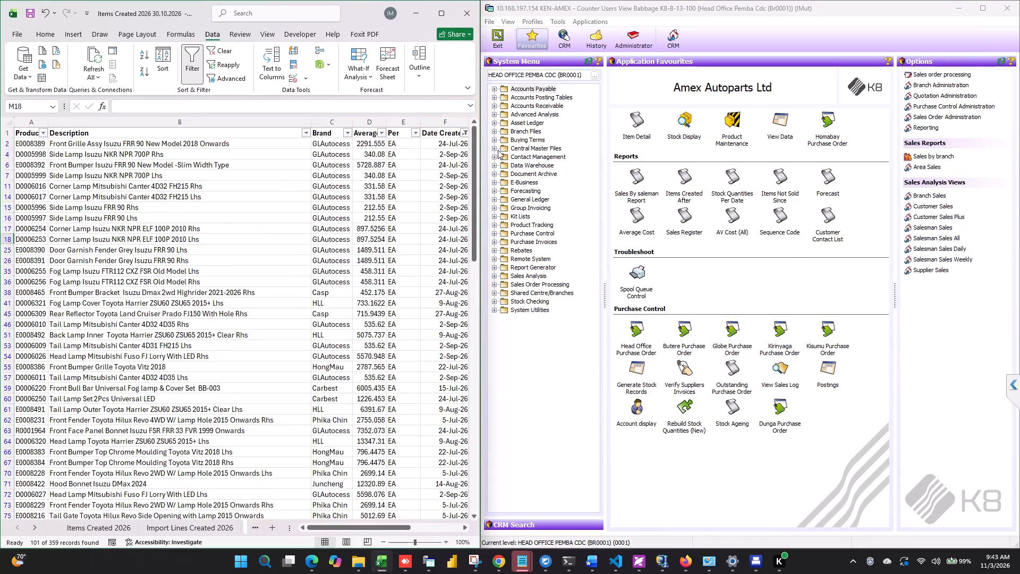
# Open Stock Display in the Kerridge client and look up product E0001462.
pyautogui.doubleClick(686, 118)
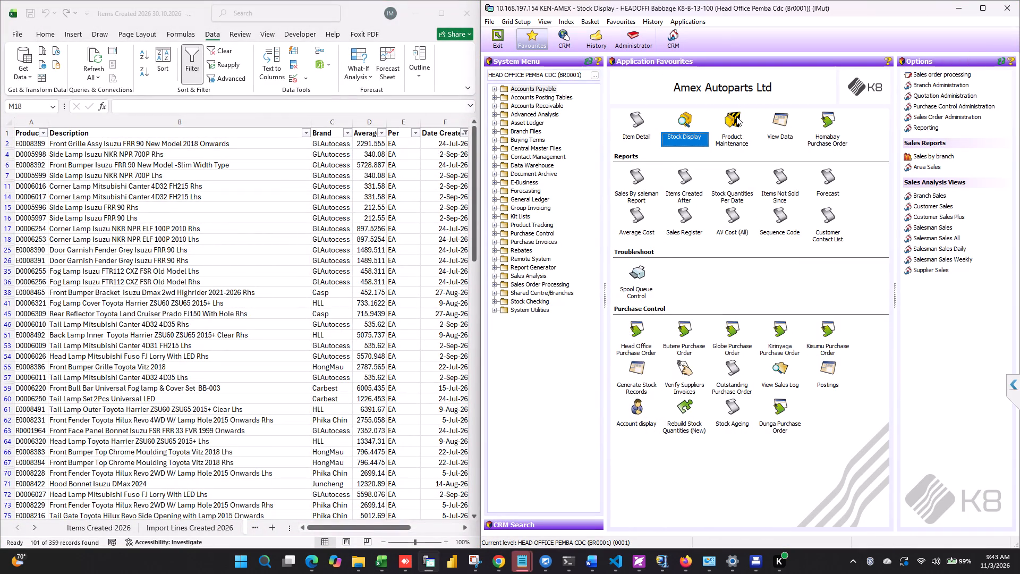
pyautogui.hotkey('ctrl', 'v')
pyautogui.press('Tab')
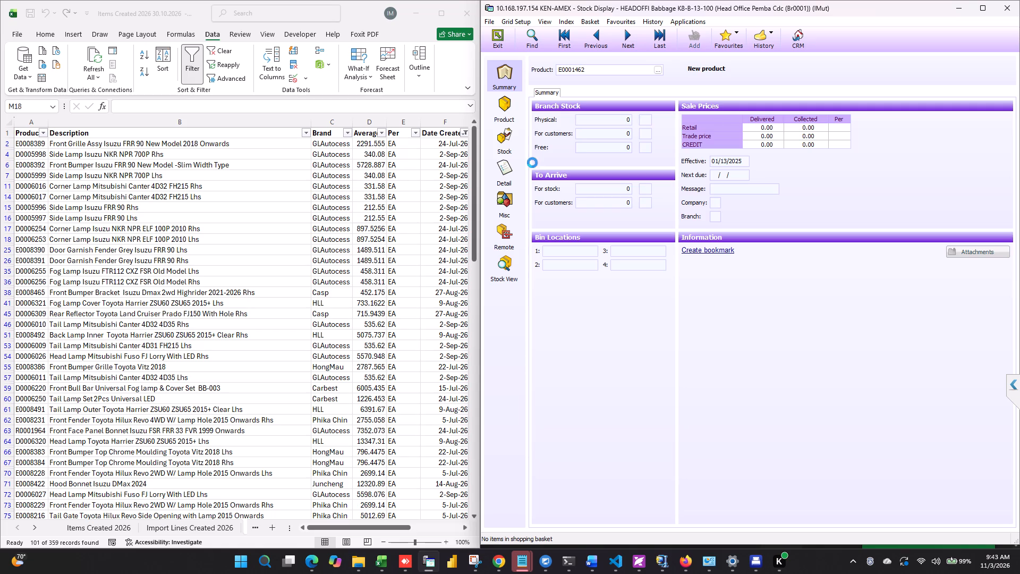
# Look up product E0008389 from the worksheet in Stock Display and view its stock card transactions.
pyautogui.click(193, 211)
pyautogui.click(22, 147)
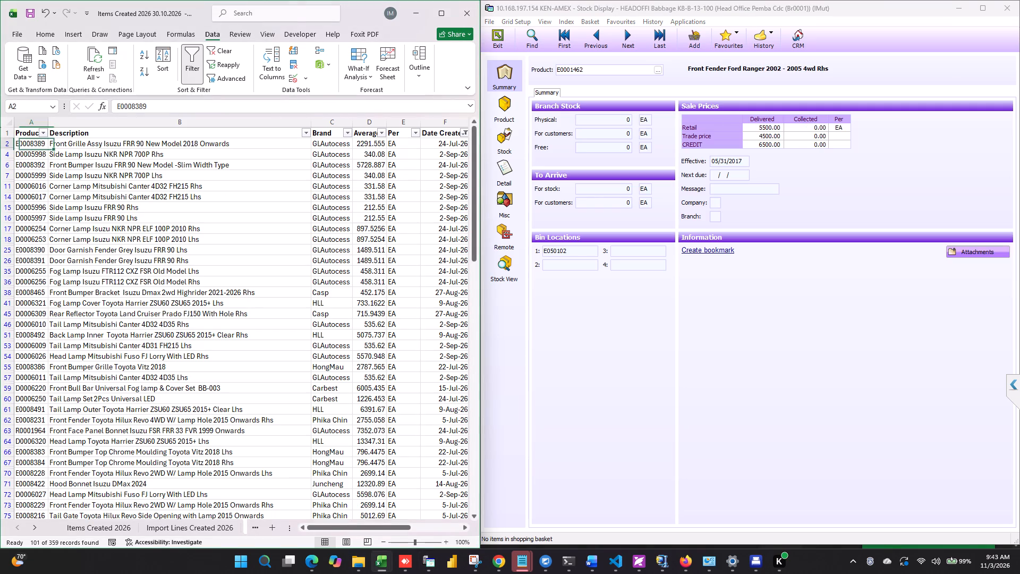
pyautogui.hotkey('ctrl', 'c')
pyautogui.moveTo(601, 71); pyautogui.dragTo(456, 48)
pyautogui.hotkey('ctrl', 'v')
pyautogui.press('Tab')
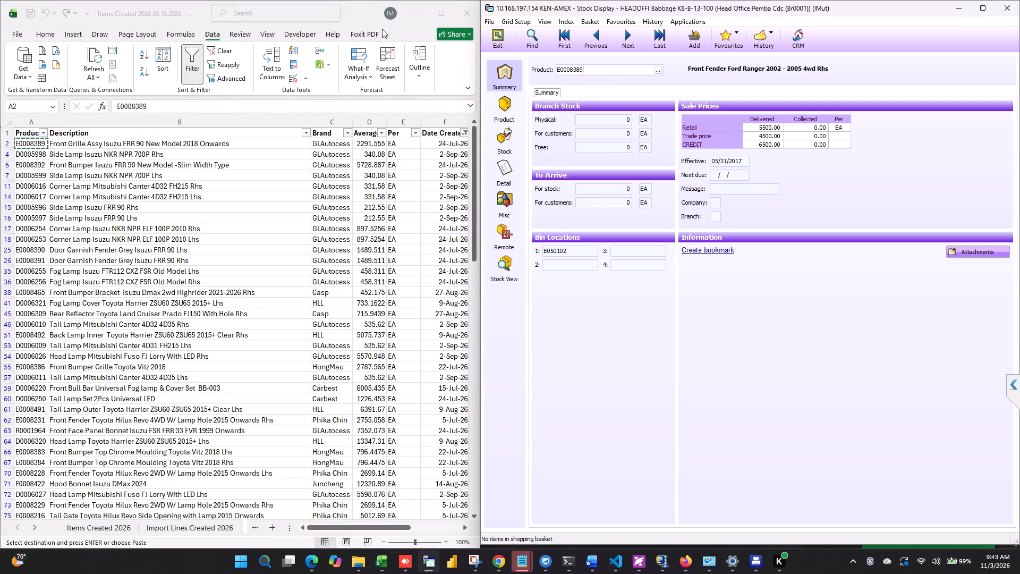
pyautogui.click(507, 173)
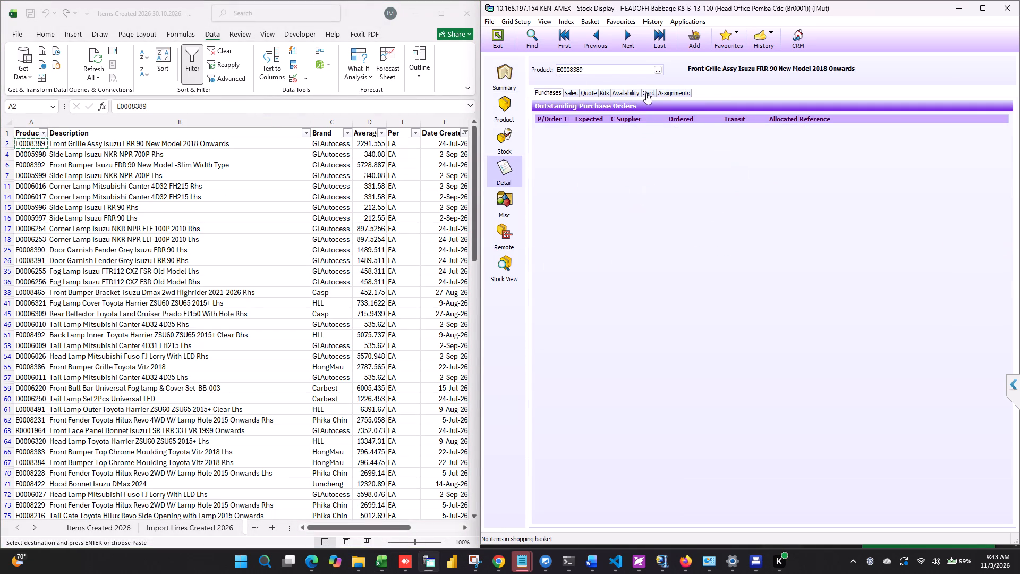
pyautogui.click(646, 92)
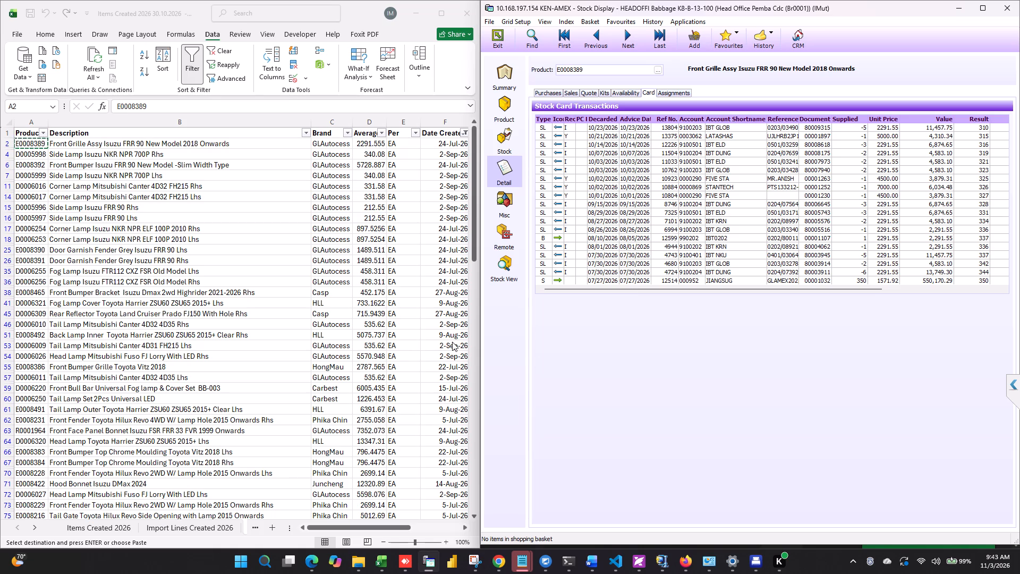
# Hide the Average Cost and Per columns (D and E) in the slow-moving items worksheet.
pyautogui.moveTo(393, 526); pyautogui.dragTo(394, 526)
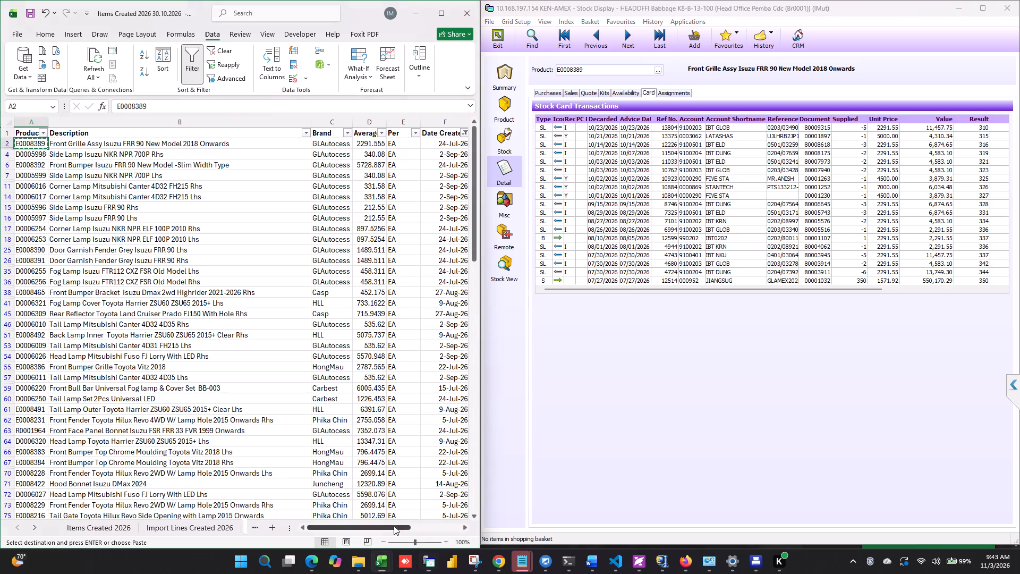
pyautogui.moveTo(394, 526); pyautogui.dragTo(413, 526)
pyautogui.moveTo(399, 525); pyautogui.dragTo(379, 528)
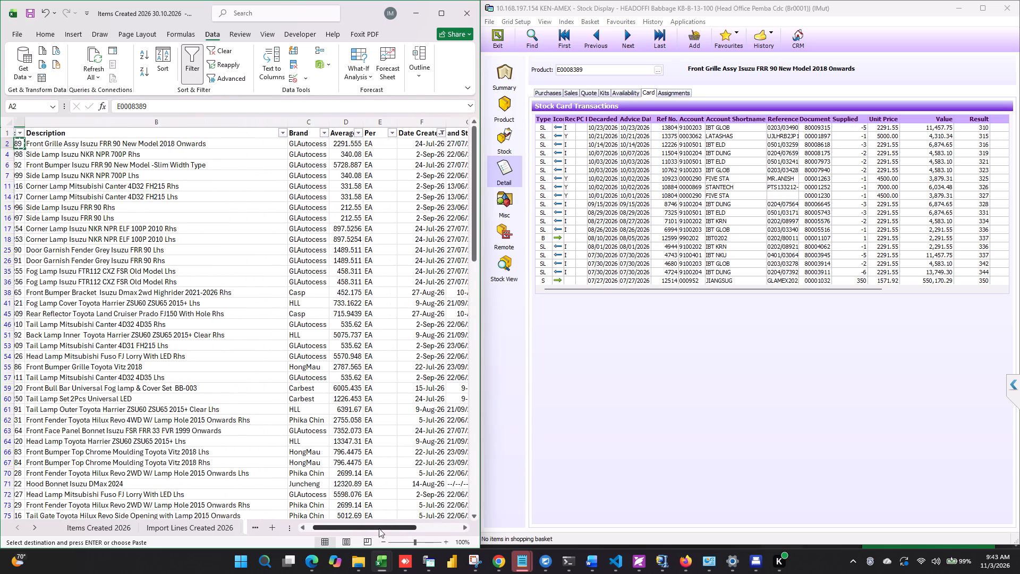
pyautogui.moveTo(379, 528); pyautogui.dragTo(361, 528)
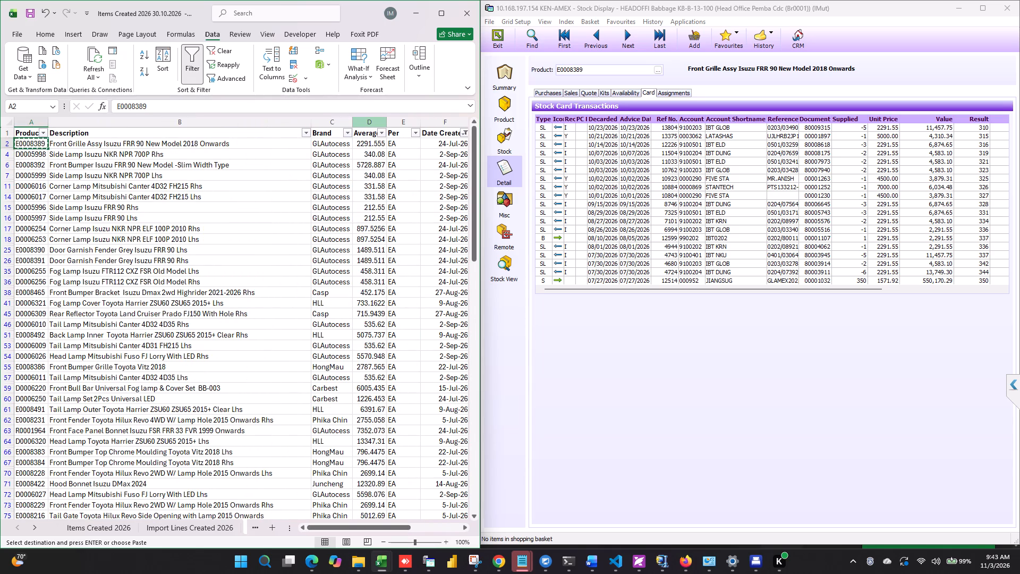
pyautogui.moveTo(365, 123); pyautogui.dragTo(405, 128)
pyautogui.rightClick(396, 121)
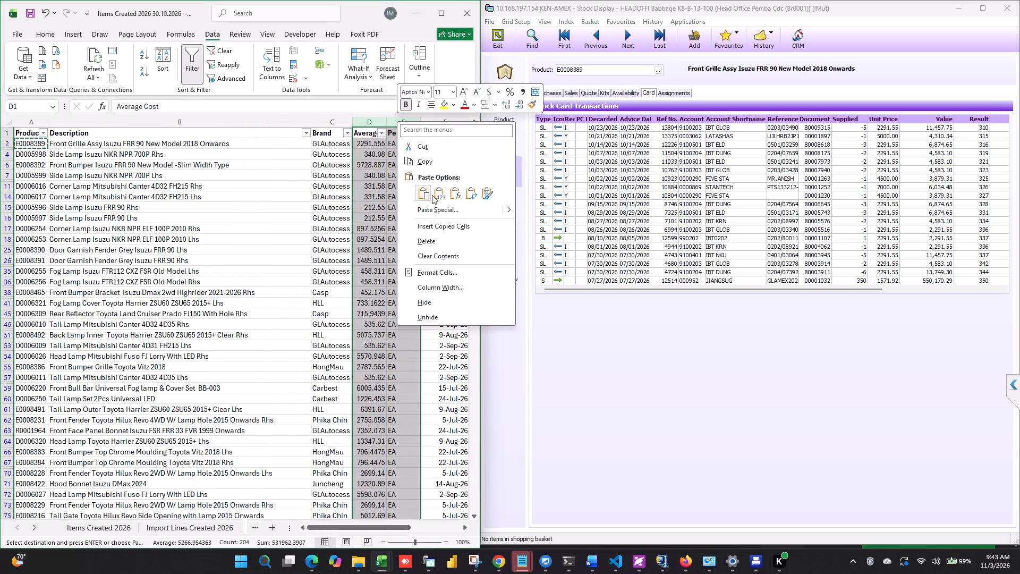
pyautogui.click(431, 302)
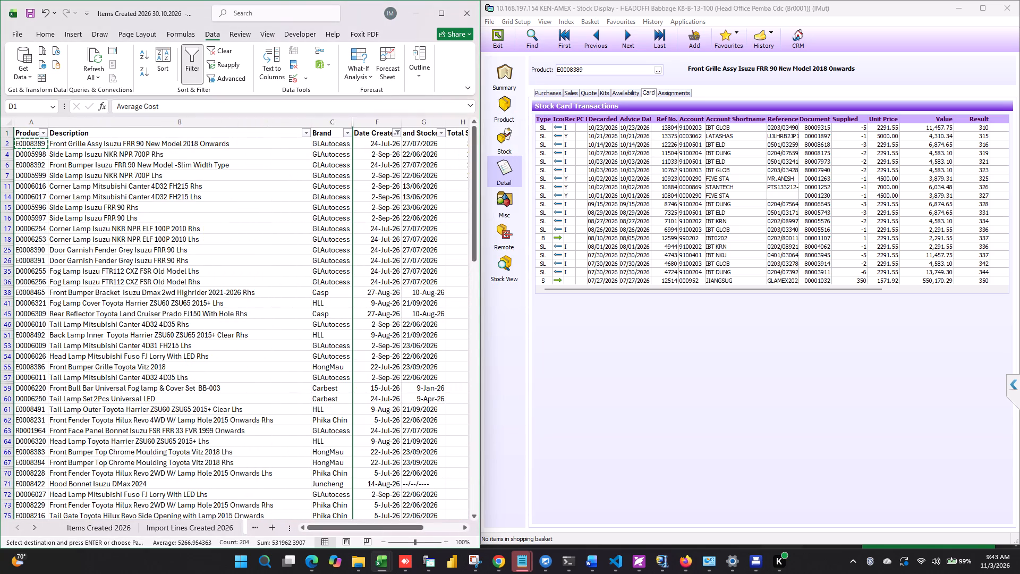
pyautogui.click(381, 143)
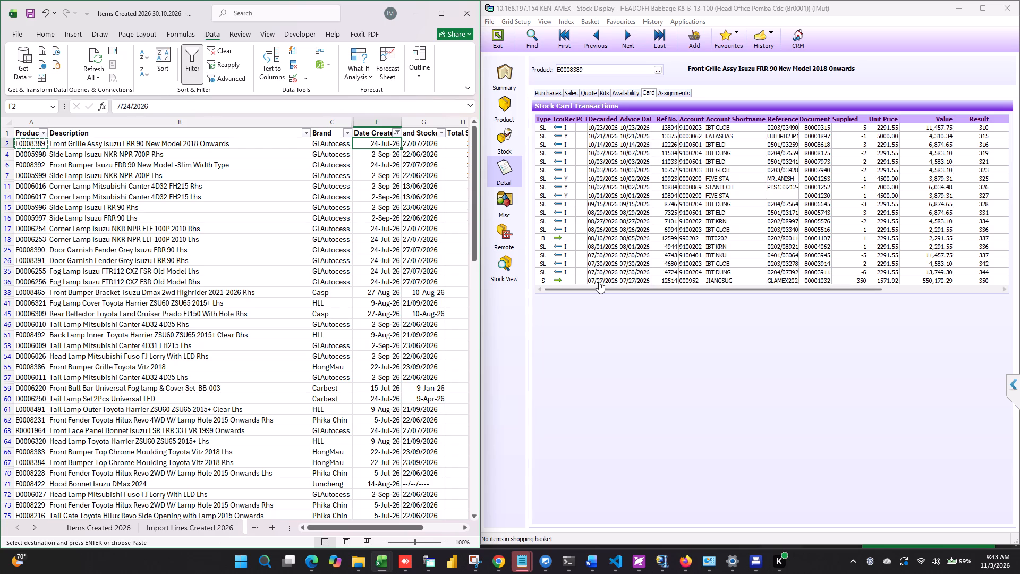
# Examine product E0008389's stock summary, general product details, stock across branches, and stock card transactions.
pyautogui.click(496, 73)
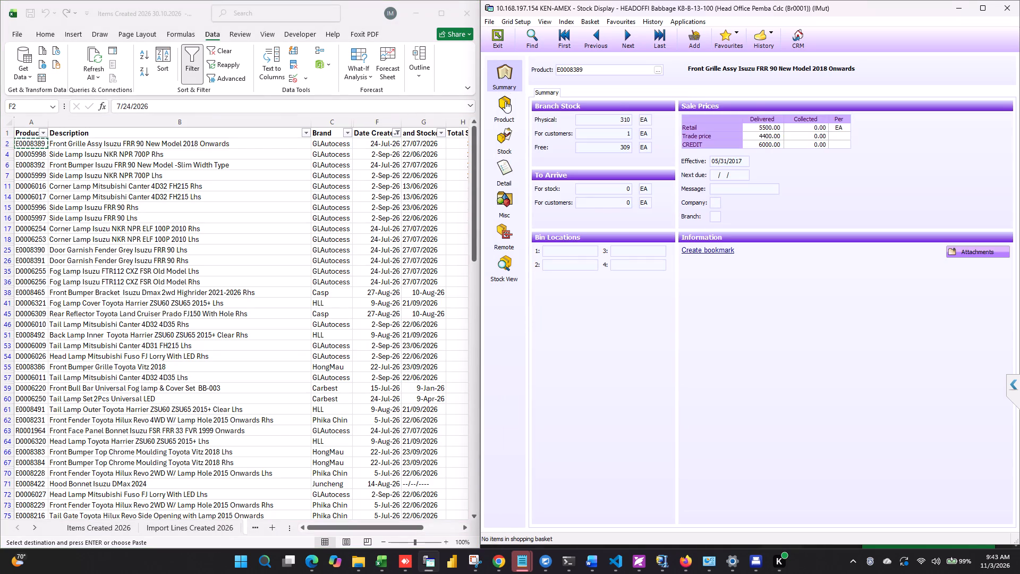
pyautogui.click(500, 107)
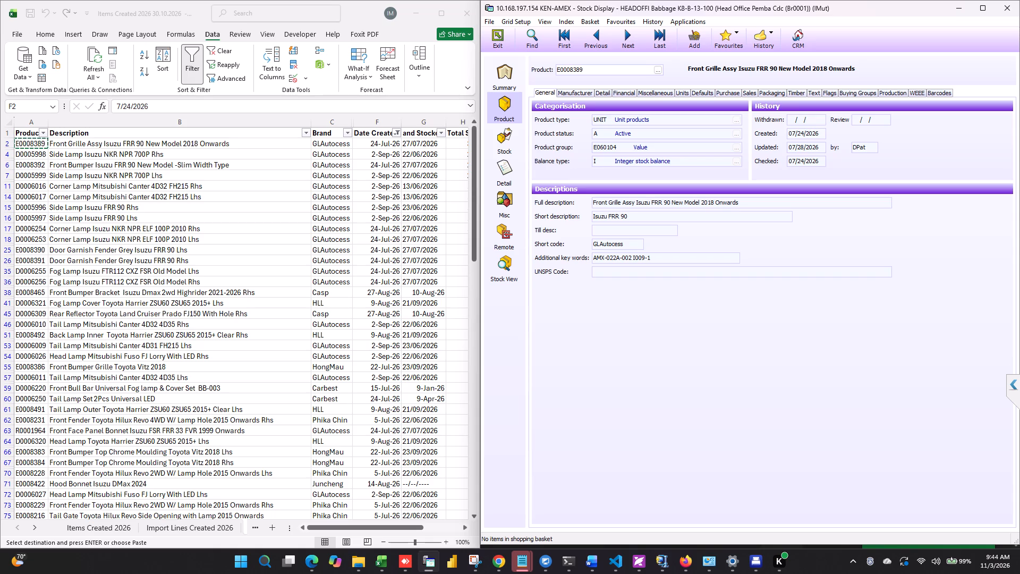
pyautogui.click(504, 229)
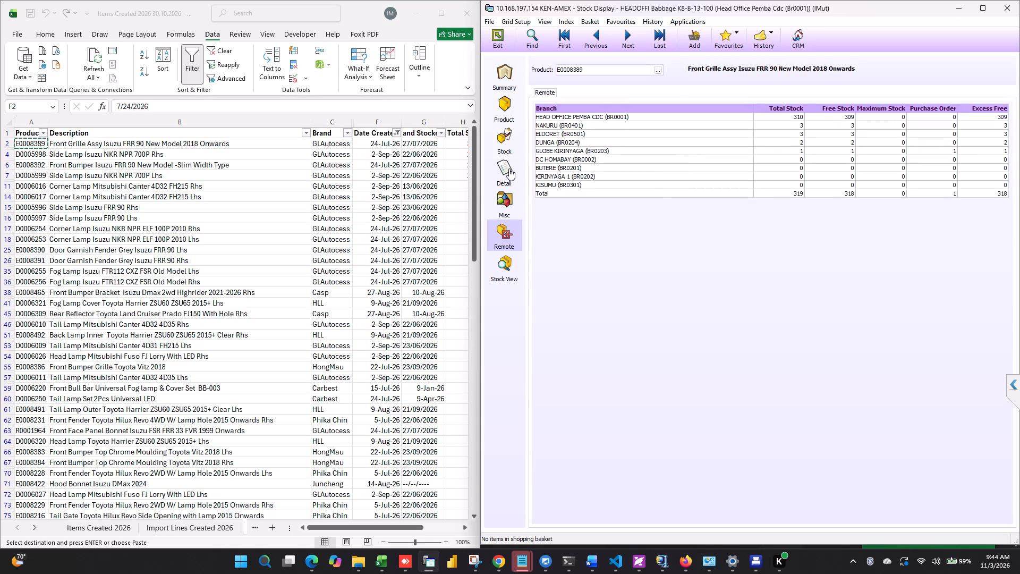
pyautogui.click(507, 168)
pyautogui.click(644, 90)
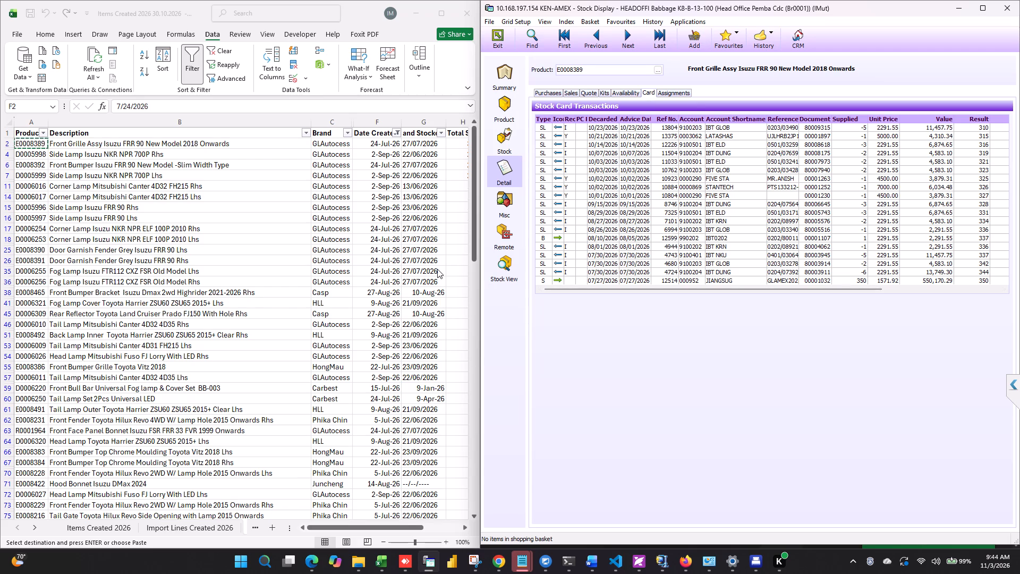
# Look up product D0005998 in Stock Display and check its stock card transactions and general product details, including the created date.
pyautogui.click(72, 220)
pyautogui.press('Escape')
pyautogui.click(39, 153)
pyautogui.hotkey('ctrl', 'c')
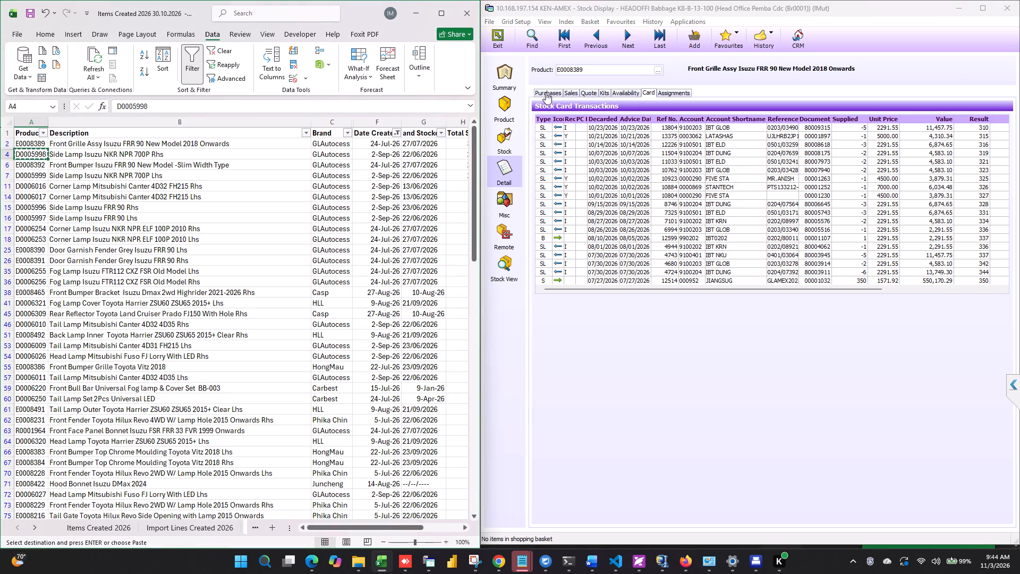
pyautogui.moveTo(610, 71); pyautogui.dragTo(318, 40)
pyautogui.hotkey('ctrl', 'v')
pyautogui.press('Tab')
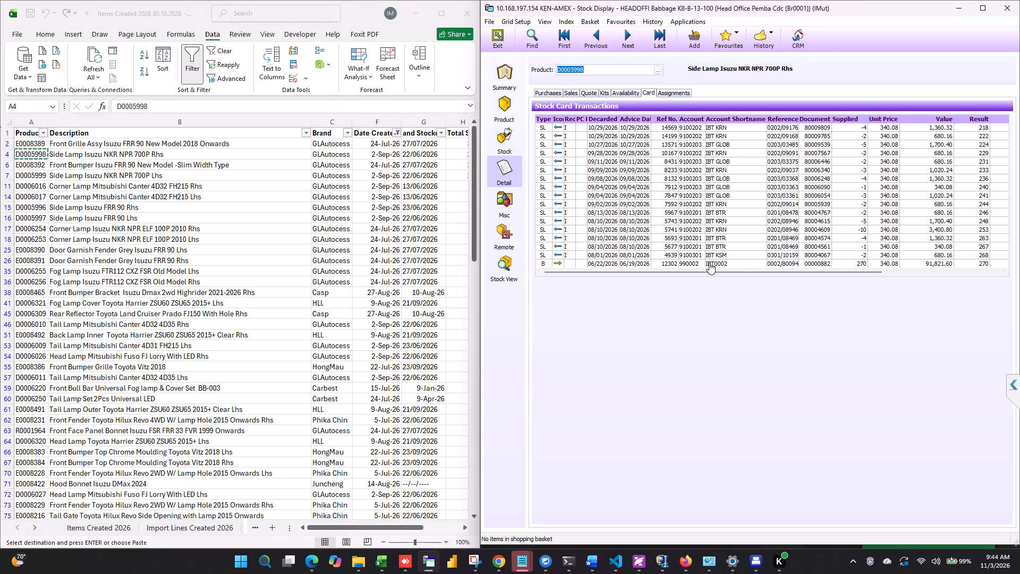
pyautogui.click(502, 104)
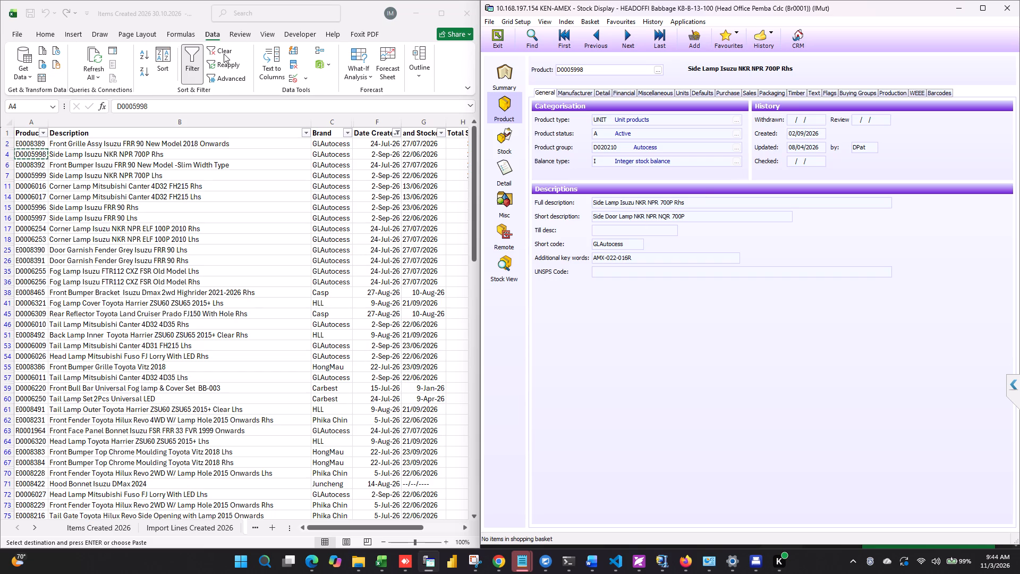
# Maximize the Items Created workbook and clear the Date Created filter on the Slow Moving Items 2026 sheet.
pyautogui.click(184, 171)
pyautogui.press('Escape')
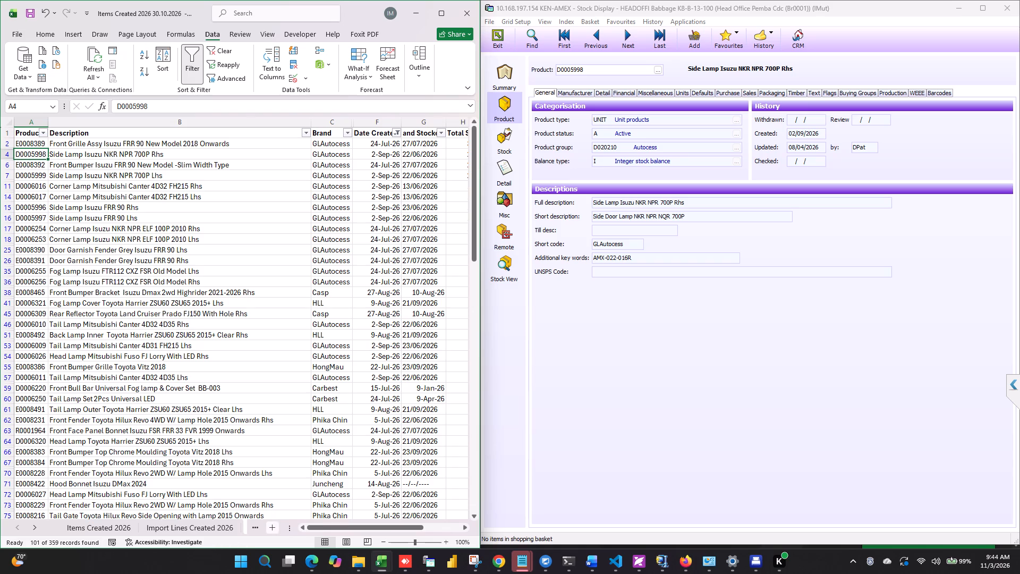
pyautogui.click(435, 13)
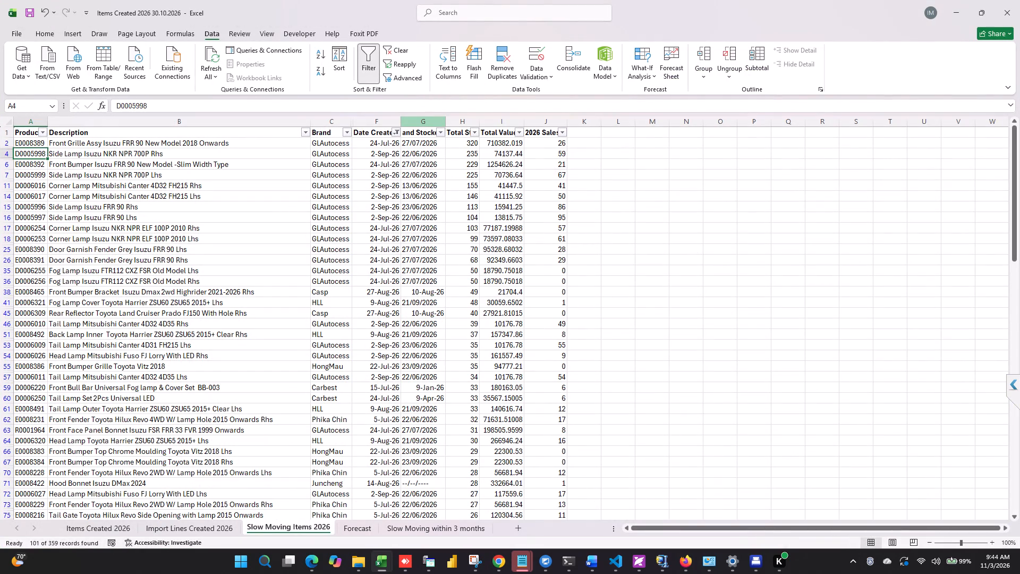
pyautogui.rightClick(309, 530)
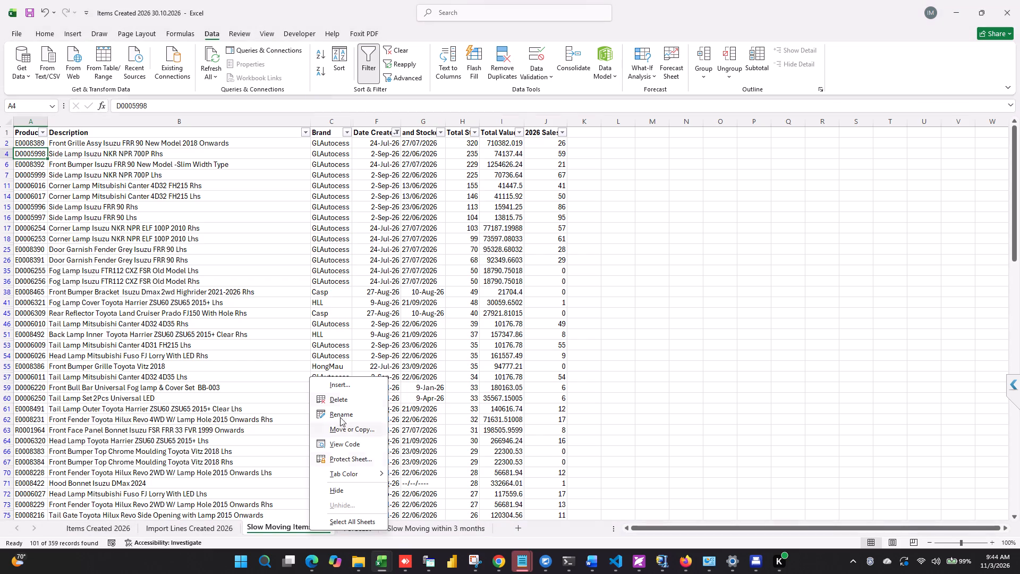
pyautogui.click(711, 300)
pyautogui.click(394, 49)
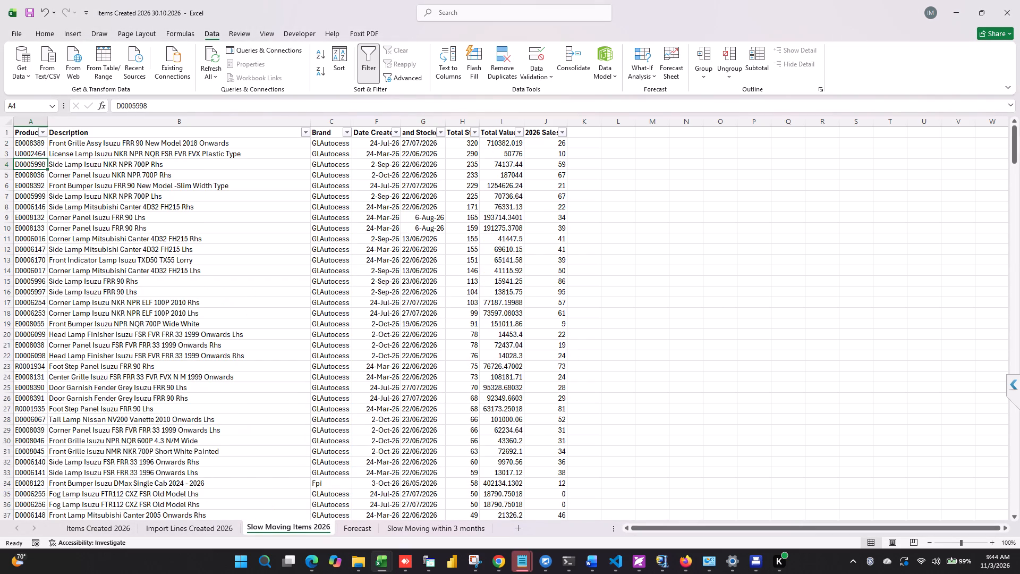
# Copy the Slow Moving Items 2026 sheet into a new workbook, keeping the original in place.
pyautogui.rightClick(305, 525)
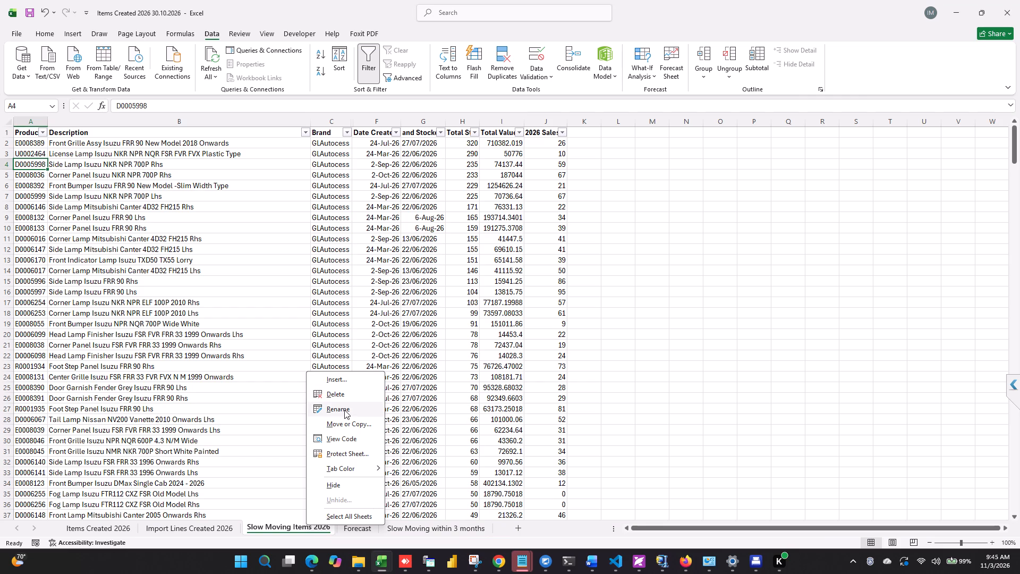
pyautogui.click(345, 426)
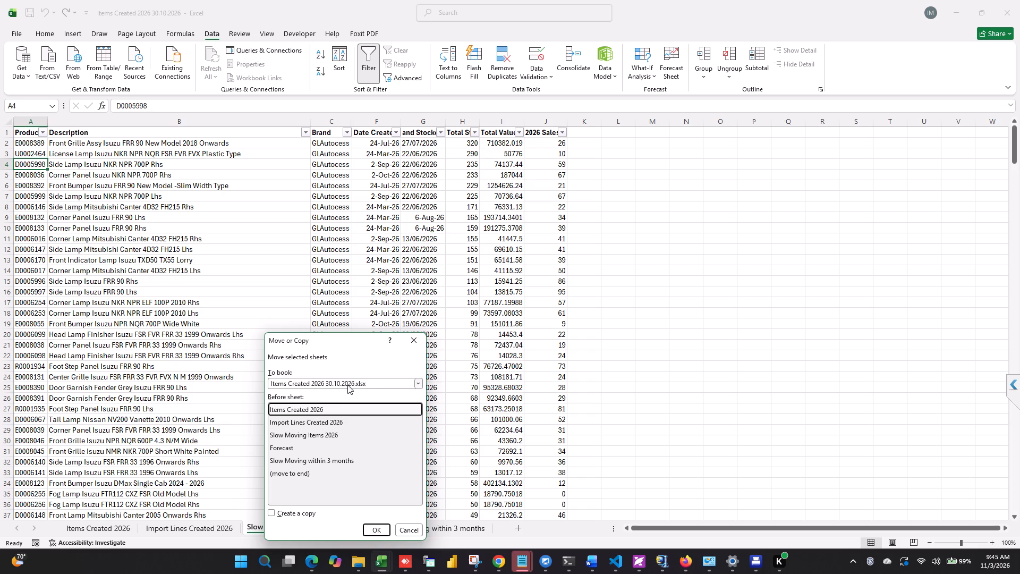
pyautogui.click(301, 435)
pyautogui.click(419, 380)
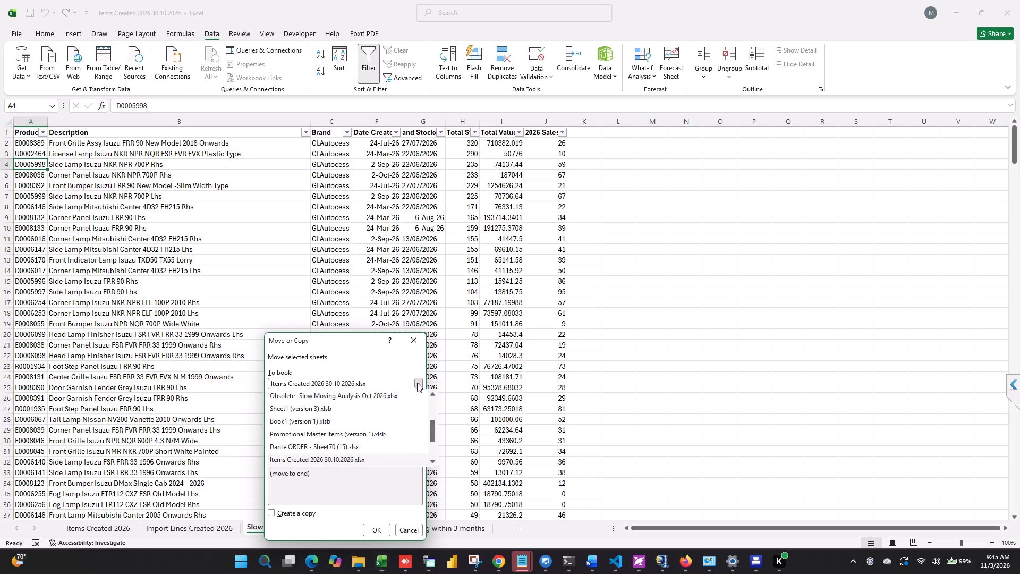
pyautogui.click(344, 497)
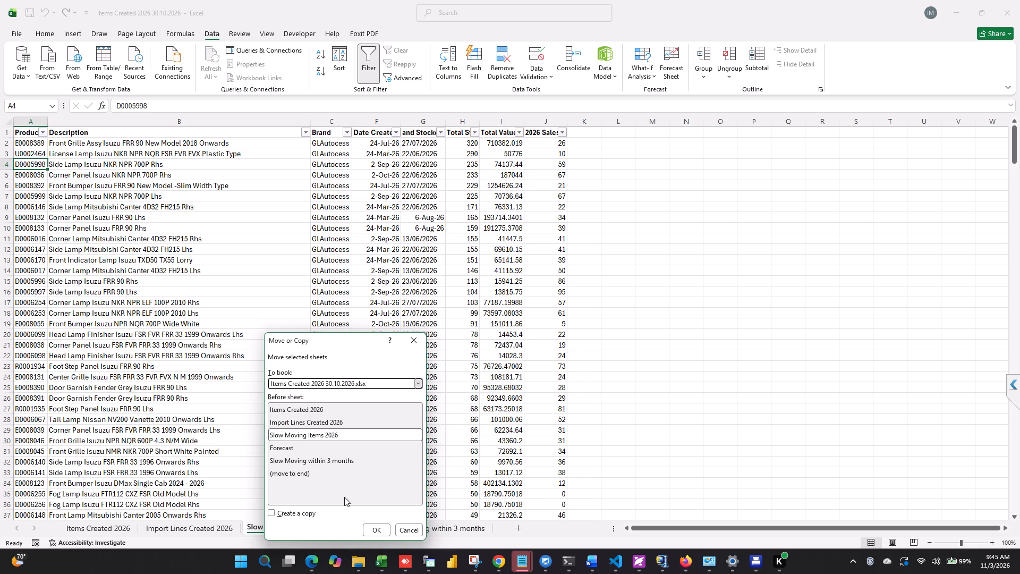
pyautogui.click(272, 512)
pyautogui.click(419, 381)
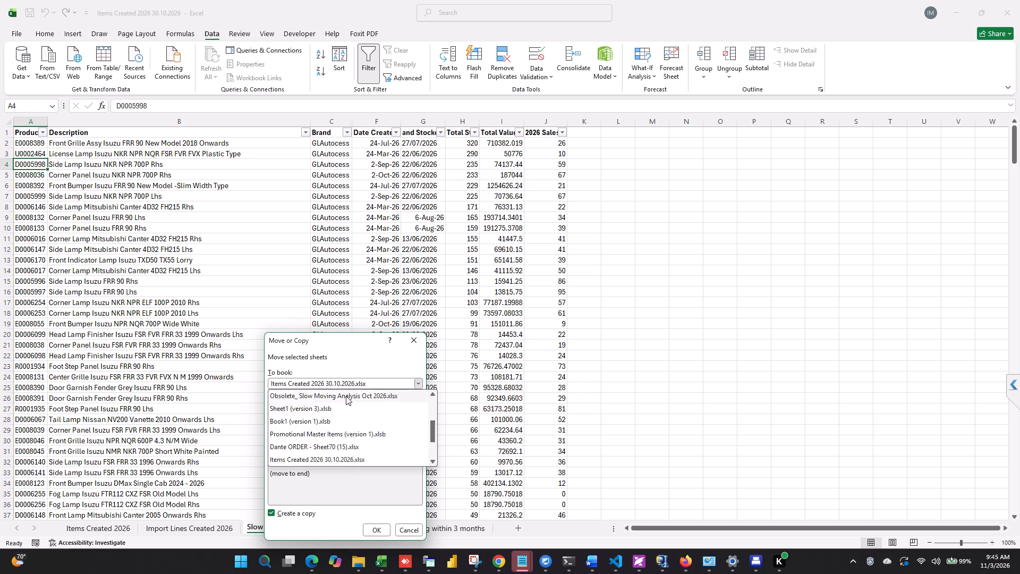
pyautogui.scroll(-5, 326, 415)
pyautogui.scroll(15, 334, 432)
pyautogui.click(312, 393)
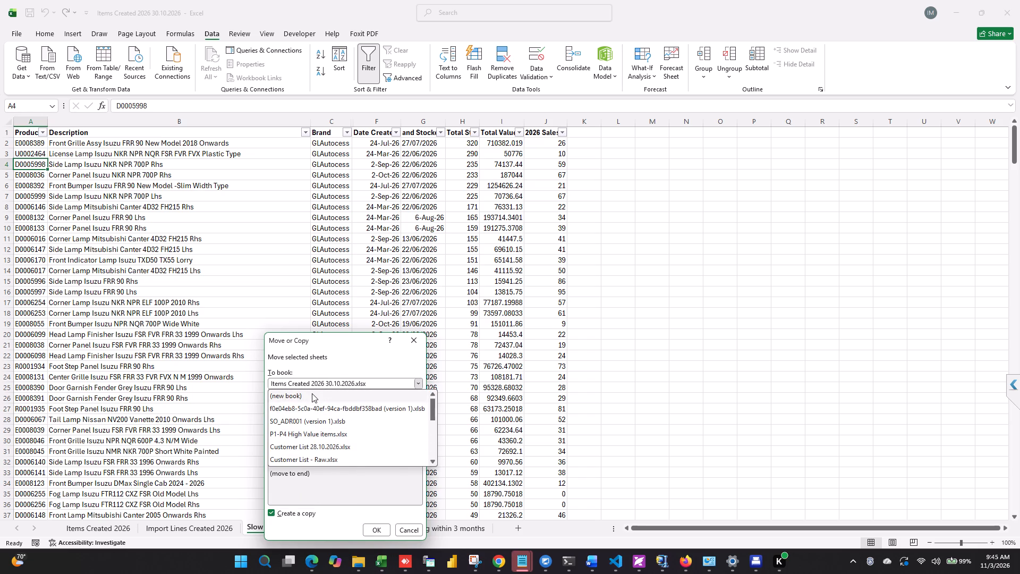
pyautogui.click(371, 526)
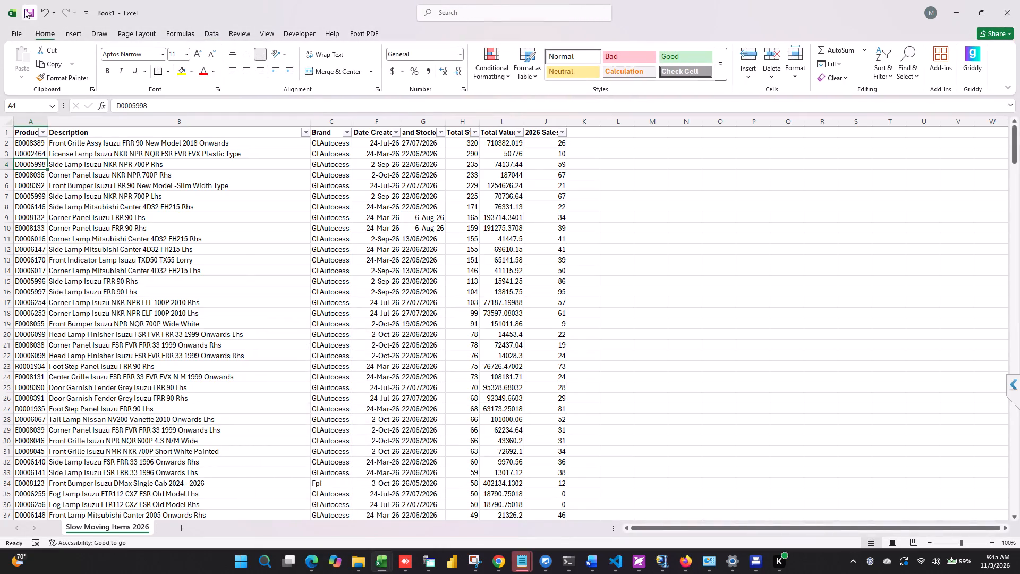
# Save the new workbook in the Desktop "New folder" as "Slow Moving New Items Created 2026 03.11.2026".
pyautogui.click(7, 38)
pyautogui.click(40, 202)
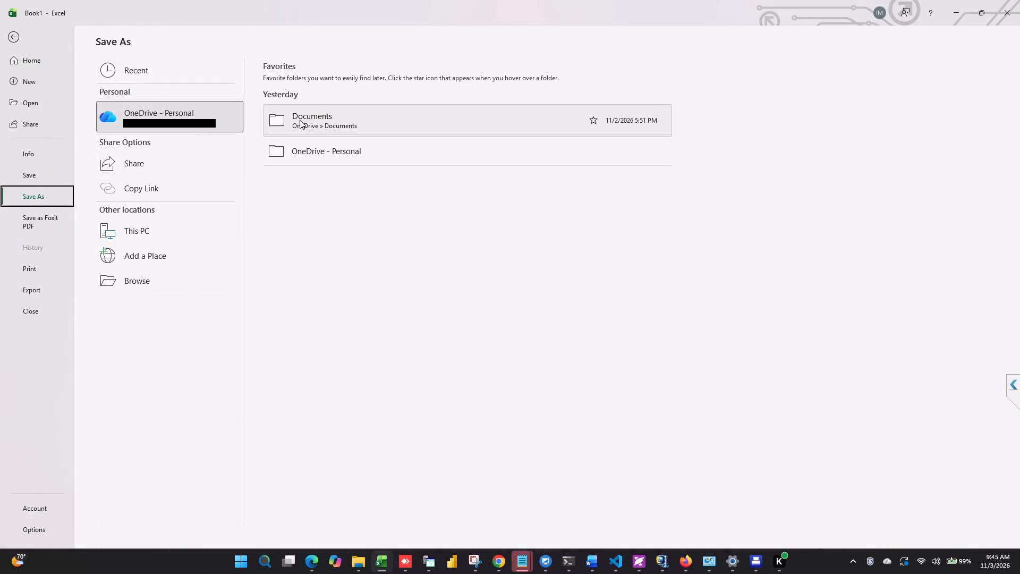
pyautogui.click(151, 70)
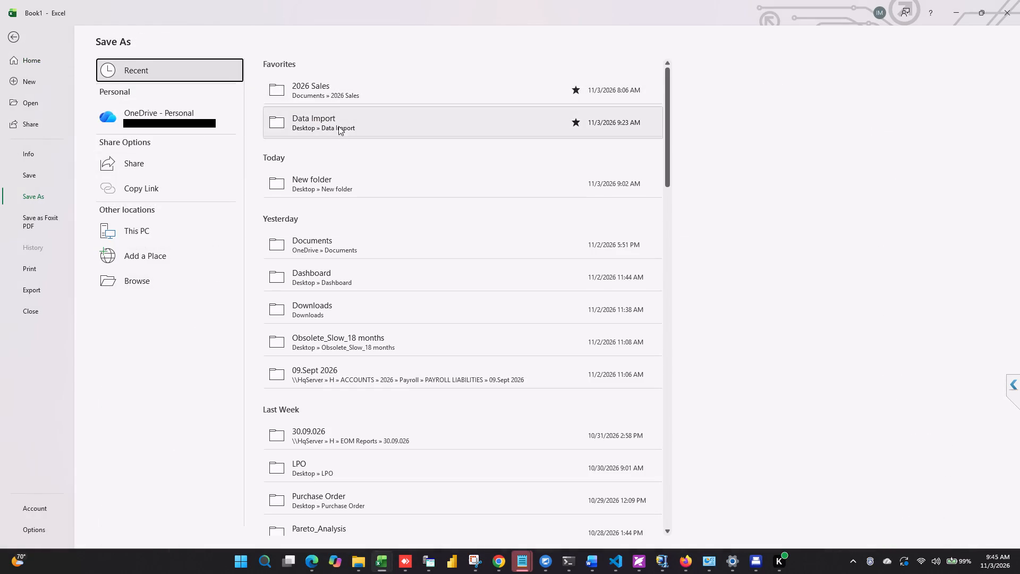
pyautogui.click(338, 189)
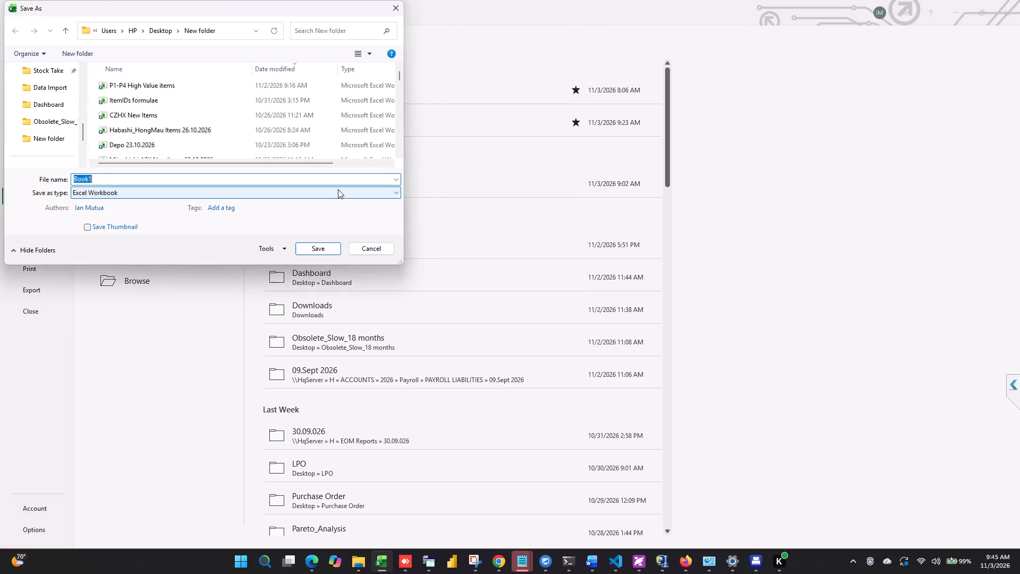
pyautogui.press('BackSpace')
pyautogui.hotkey('shift', 'n')
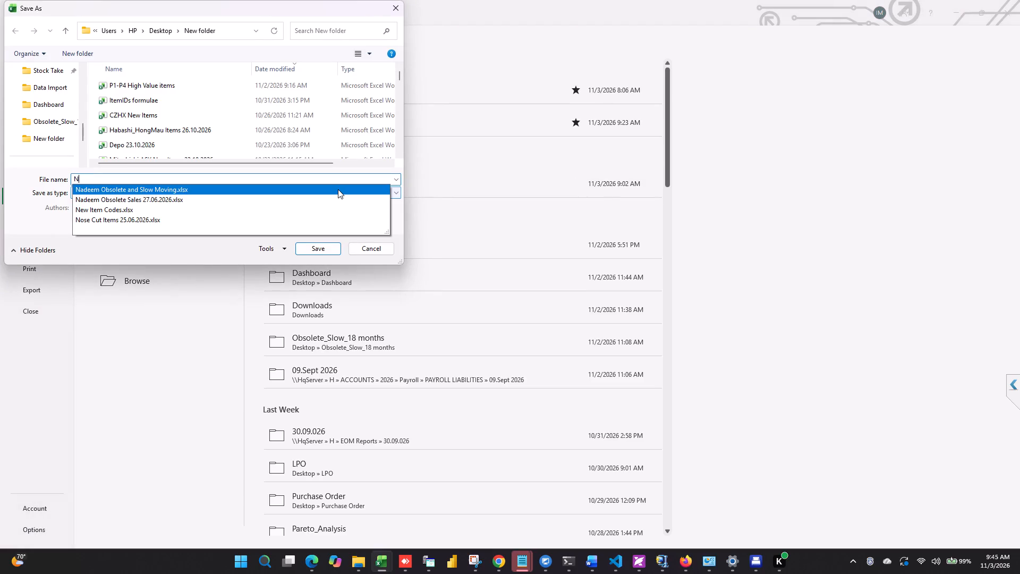
pyautogui.hotkey('shift', 'BackSpace')
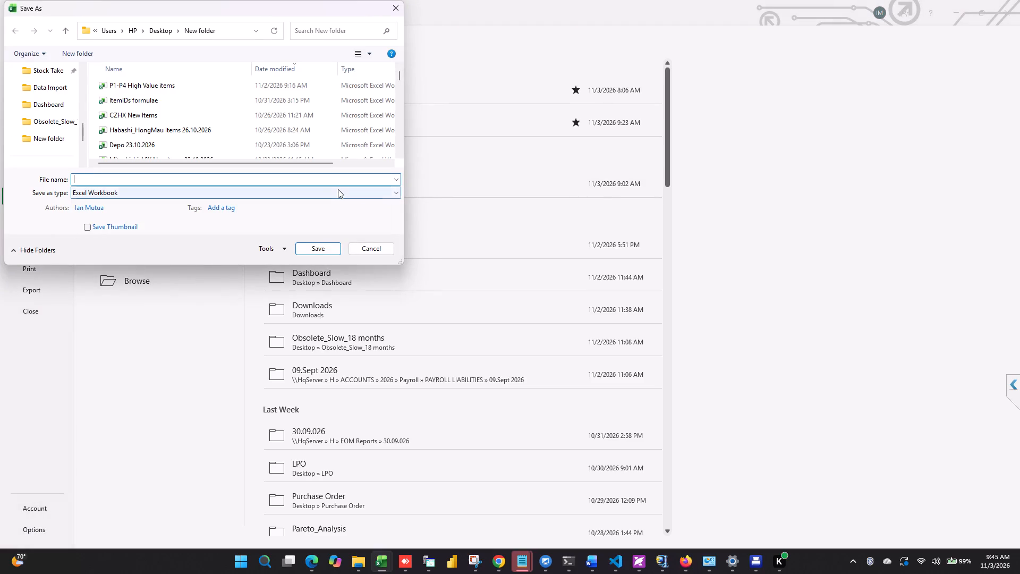
pyautogui.write('Slow oving Items')
pyautogui.press('BackSpace')
pyautogui.press('BackSpace')
pyautogui.press('BackSpace')
pyautogui.press('BackSpace')
pyautogui.press('BackSpace')
pyautogui.press('BackSpace')
pyautogui.press('BackSpace')
pyautogui.press('BackSpace')
pyautogui.press('BackSpace')
pyautogui.press('BackSpace')
pyautogui.press('BackSpace')
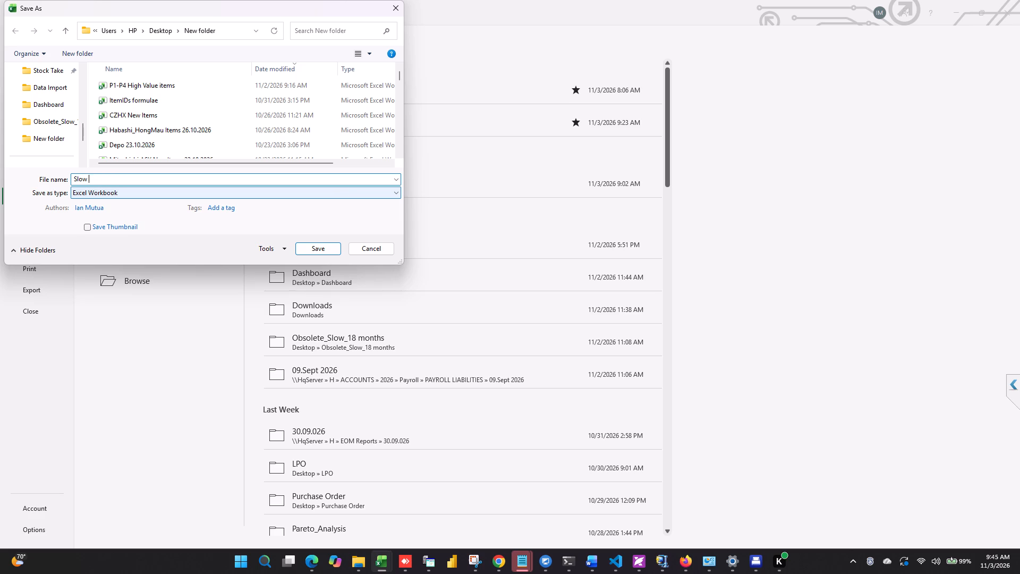
pyautogui.write('Moving New')
pyautogui.press('space')
pyautogui.write('Items Created')
pyautogui.press('space')
pyautogui.write('2026')
pyautogui.press('space')
pyautogui.write('03.10.2')
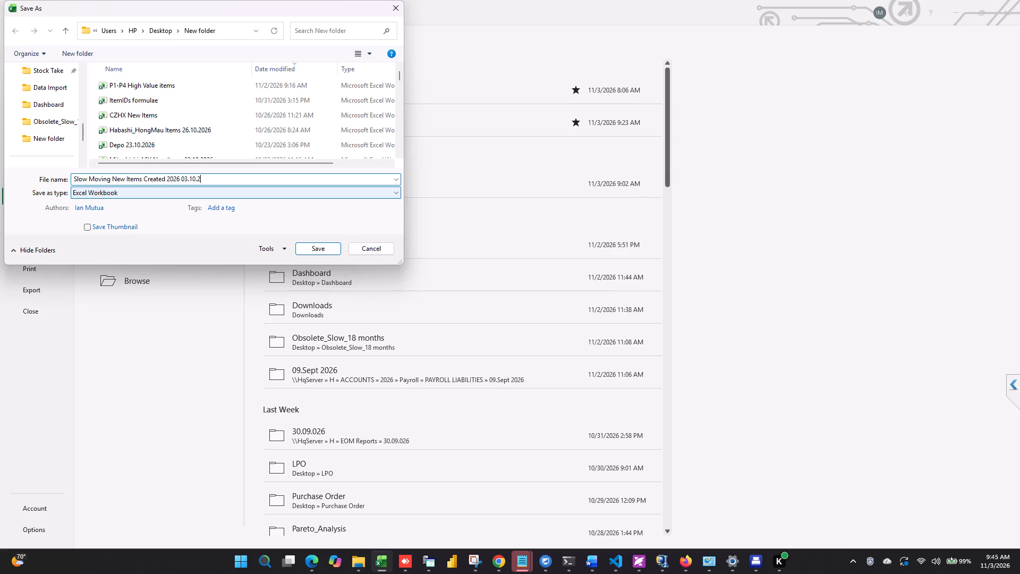
pyautogui.press('0')
pyautogui.press('BackSpace')
pyautogui.press('BackSpace')
pyautogui.press('BackSpace')
pyautogui.press('BackSpace')
pyautogui.write('1.2026')
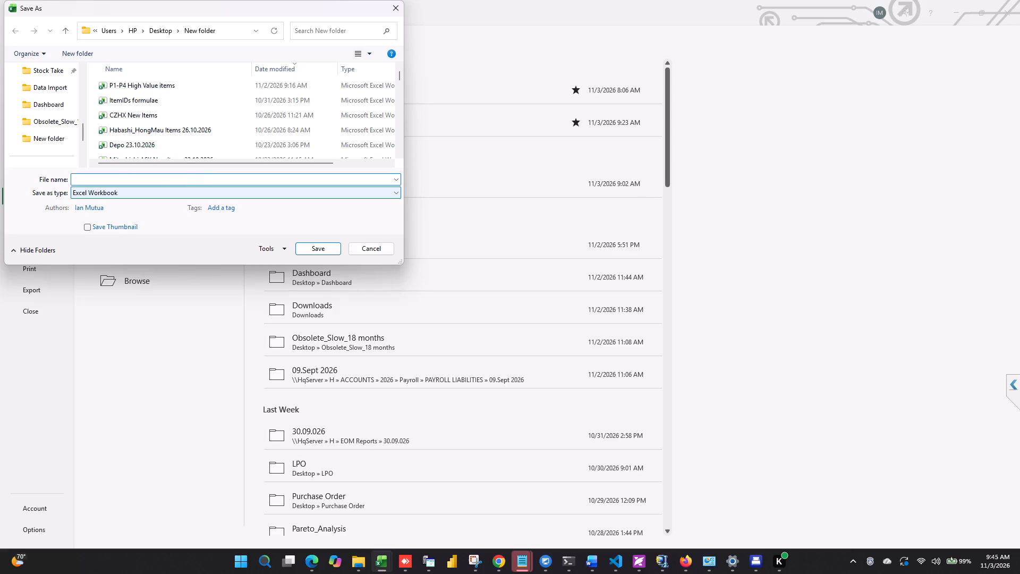
pyautogui.press('Return')
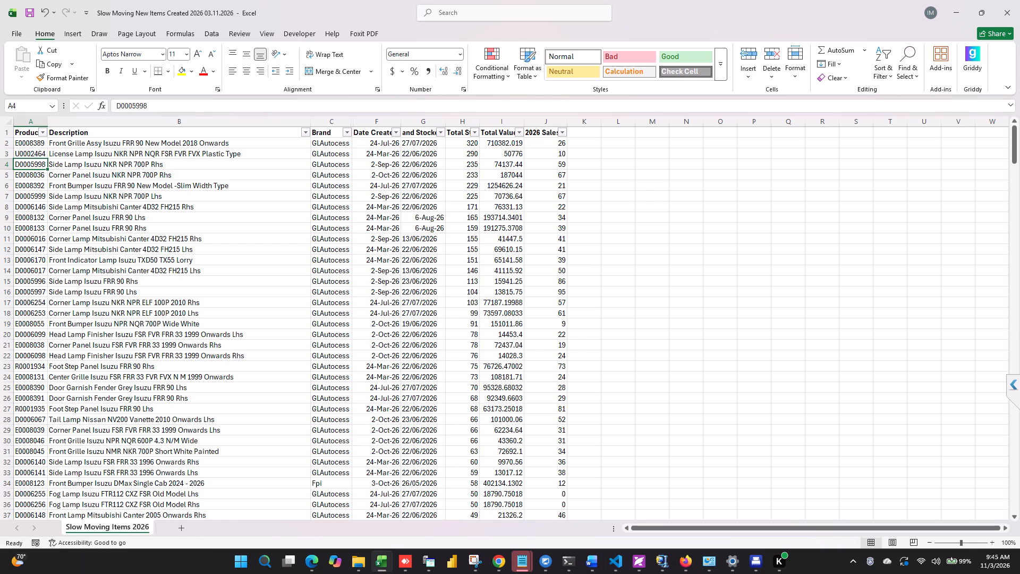
pyautogui.click(694, 354)
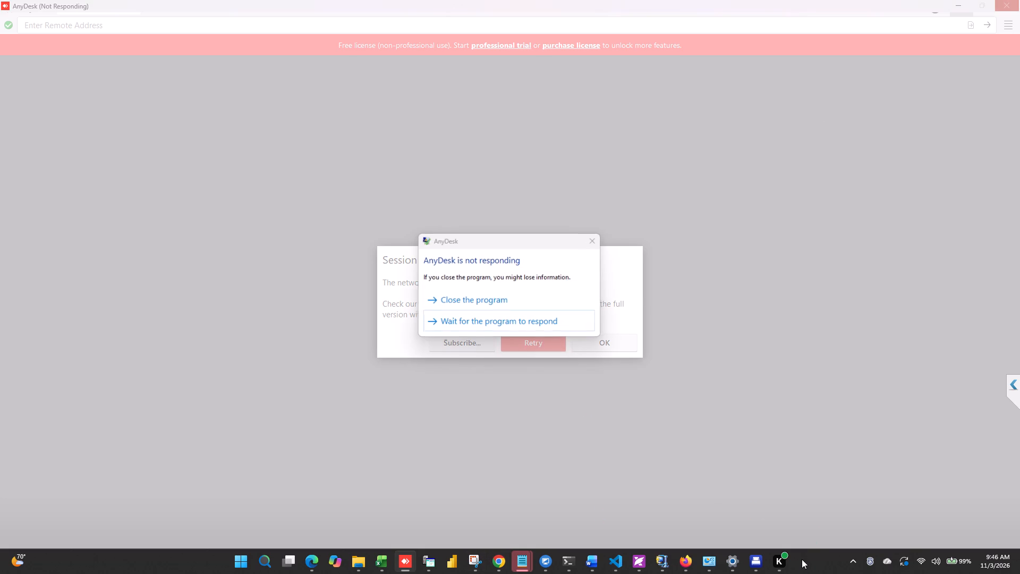
pyautogui.click(489, 298)
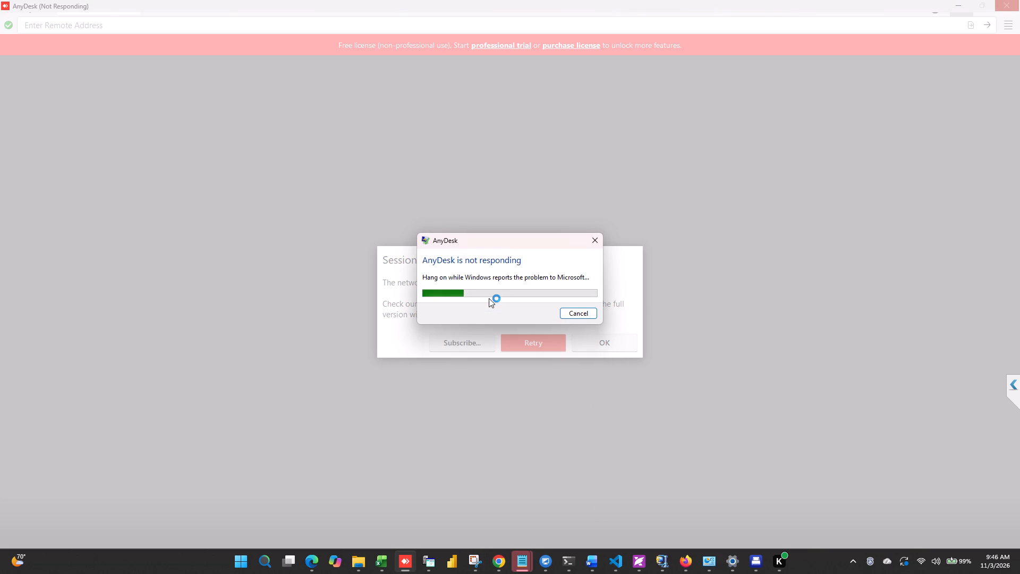
# Open Task Manager's process list and minimize the Chrome window that covers it.
pyautogui.rightClick(821, 559)
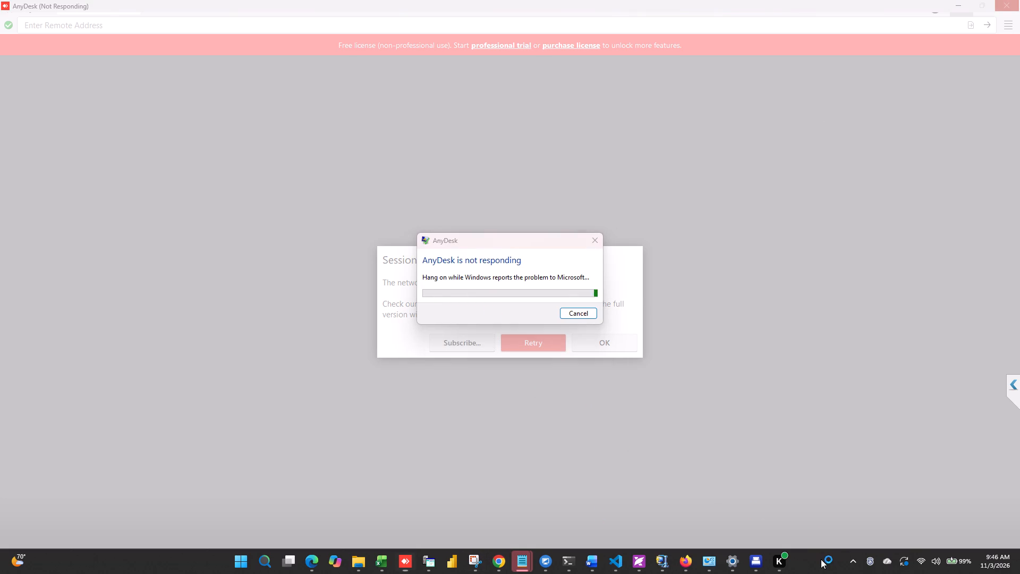
pyautogui.click(856, 525)
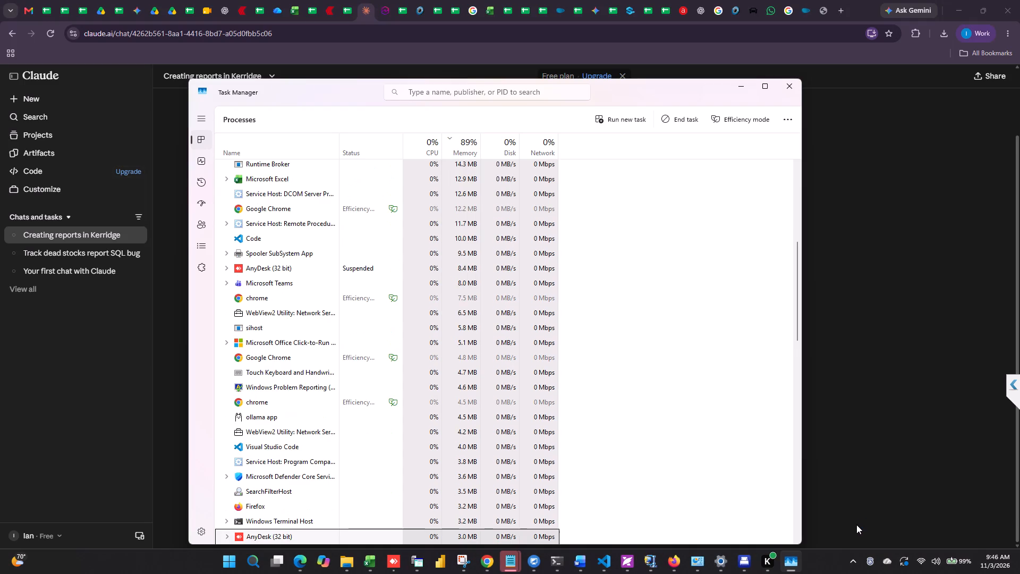
pyautogui.click(951, 358)
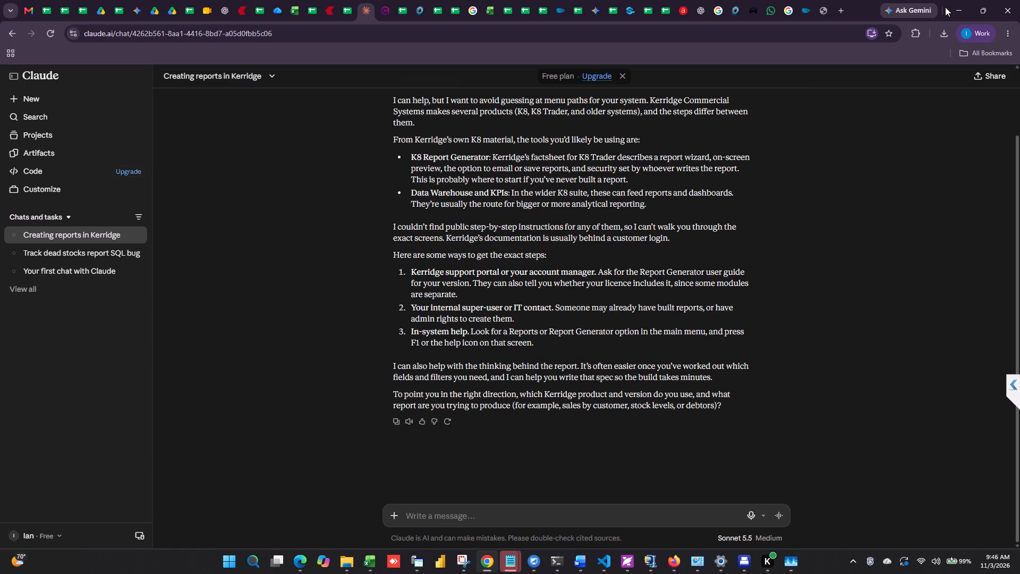
pyautogui.click(956, 0)
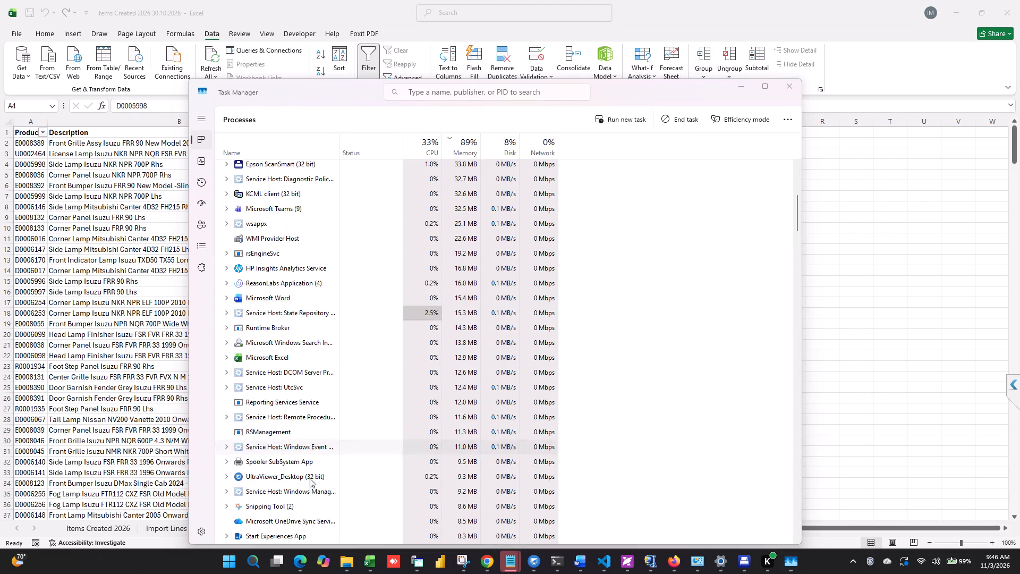